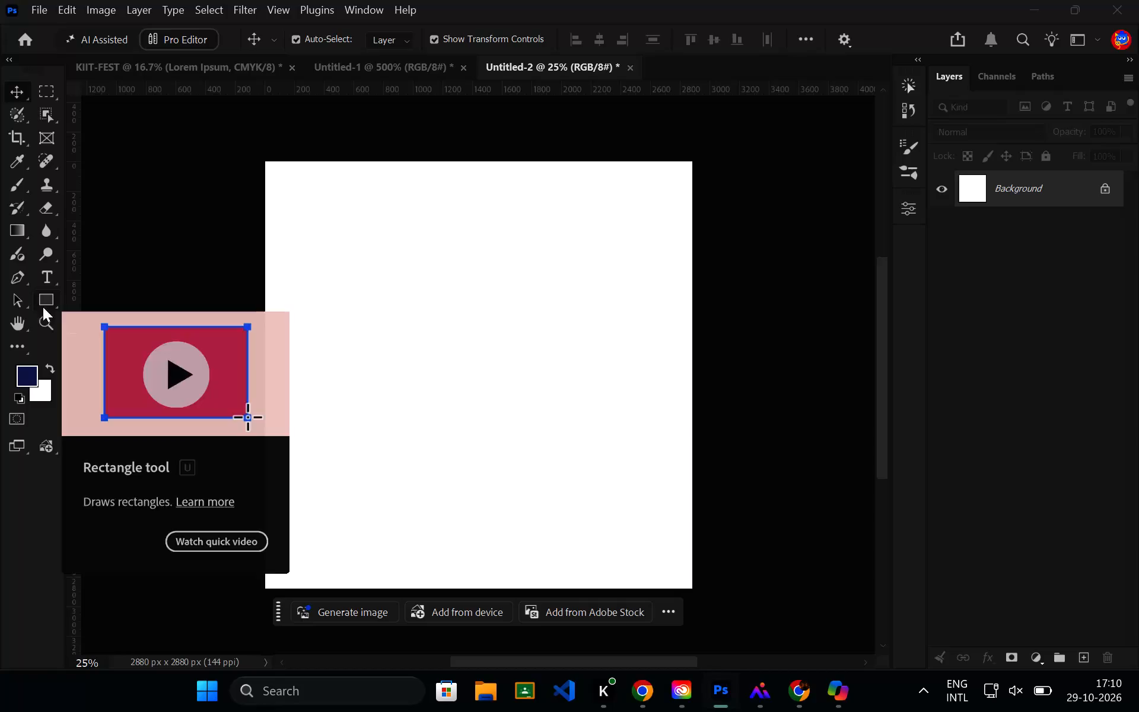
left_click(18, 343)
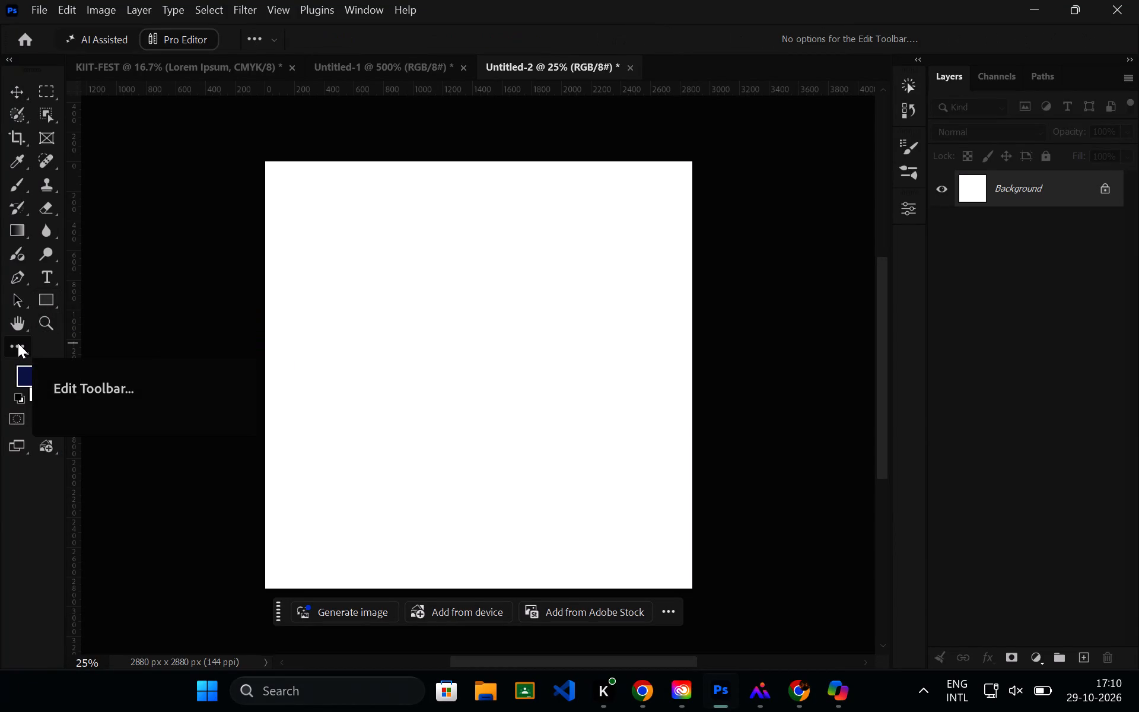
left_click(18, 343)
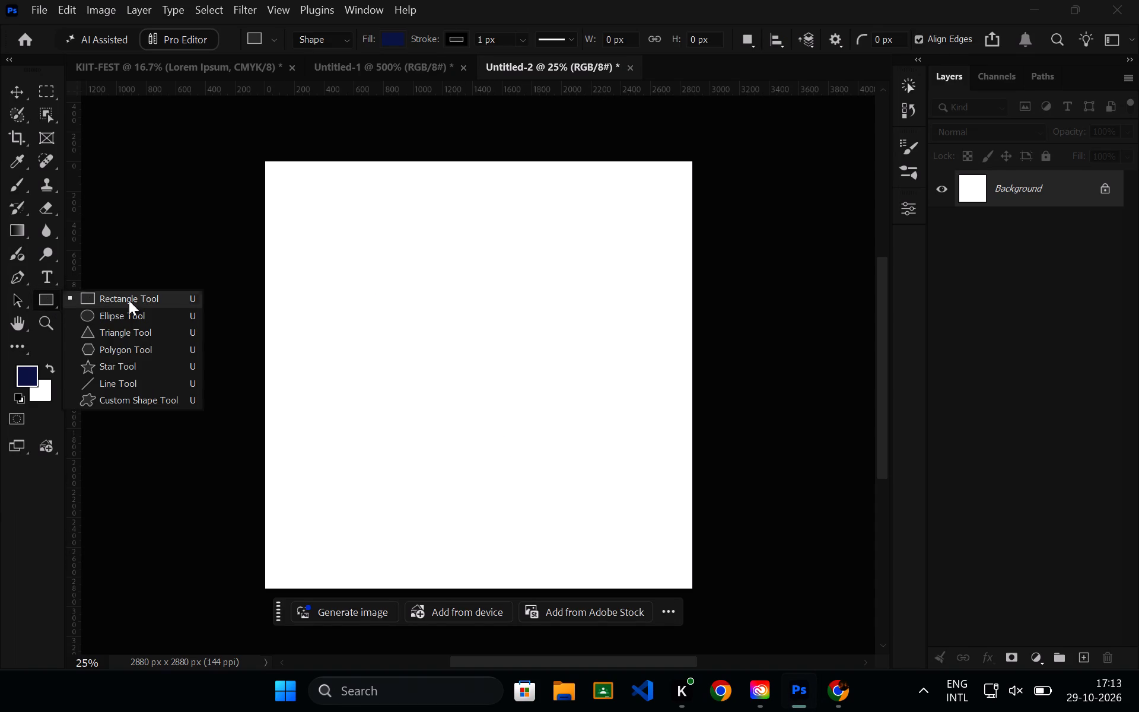
left_click(135, 398)
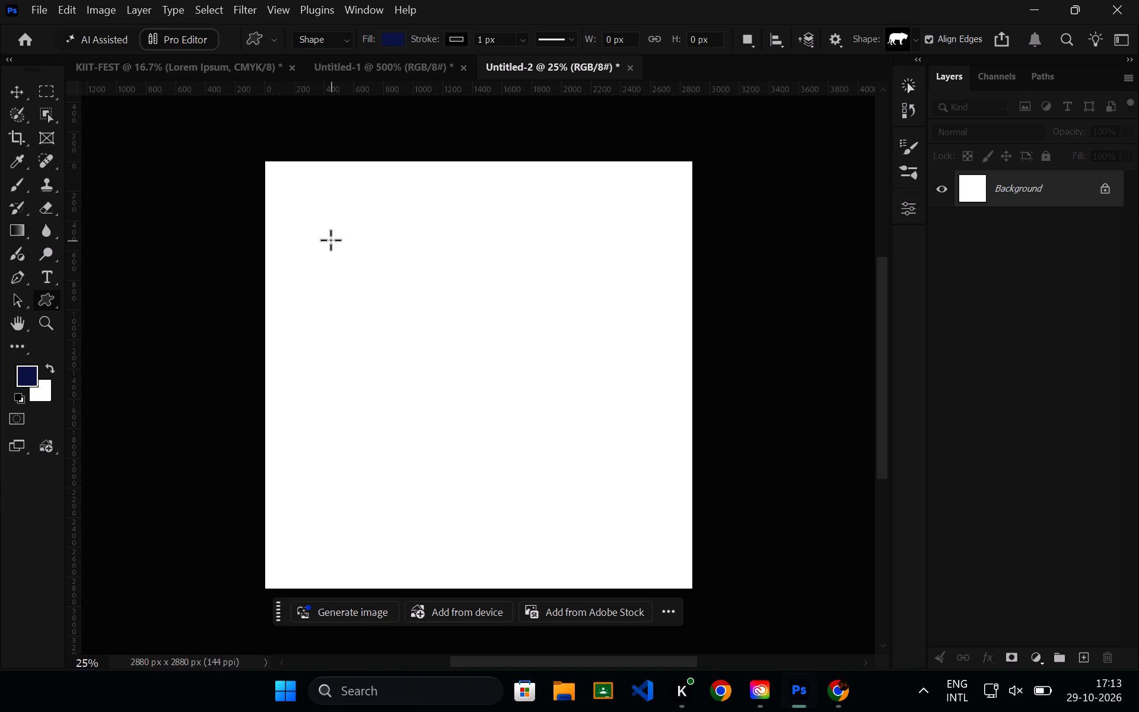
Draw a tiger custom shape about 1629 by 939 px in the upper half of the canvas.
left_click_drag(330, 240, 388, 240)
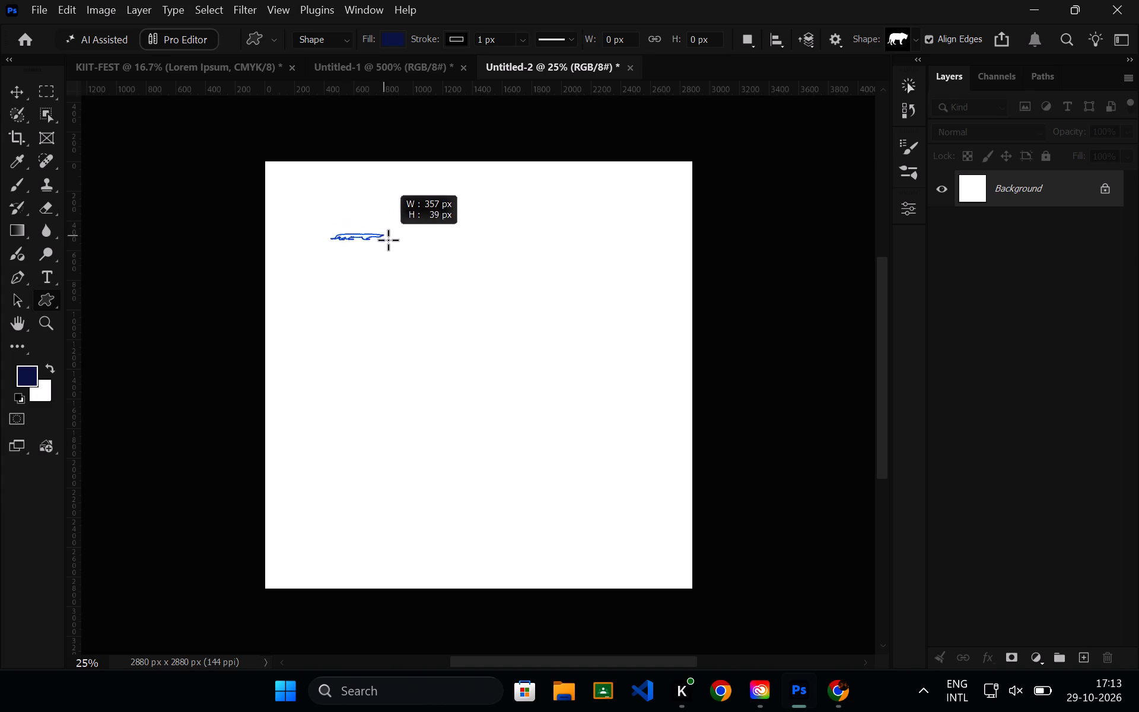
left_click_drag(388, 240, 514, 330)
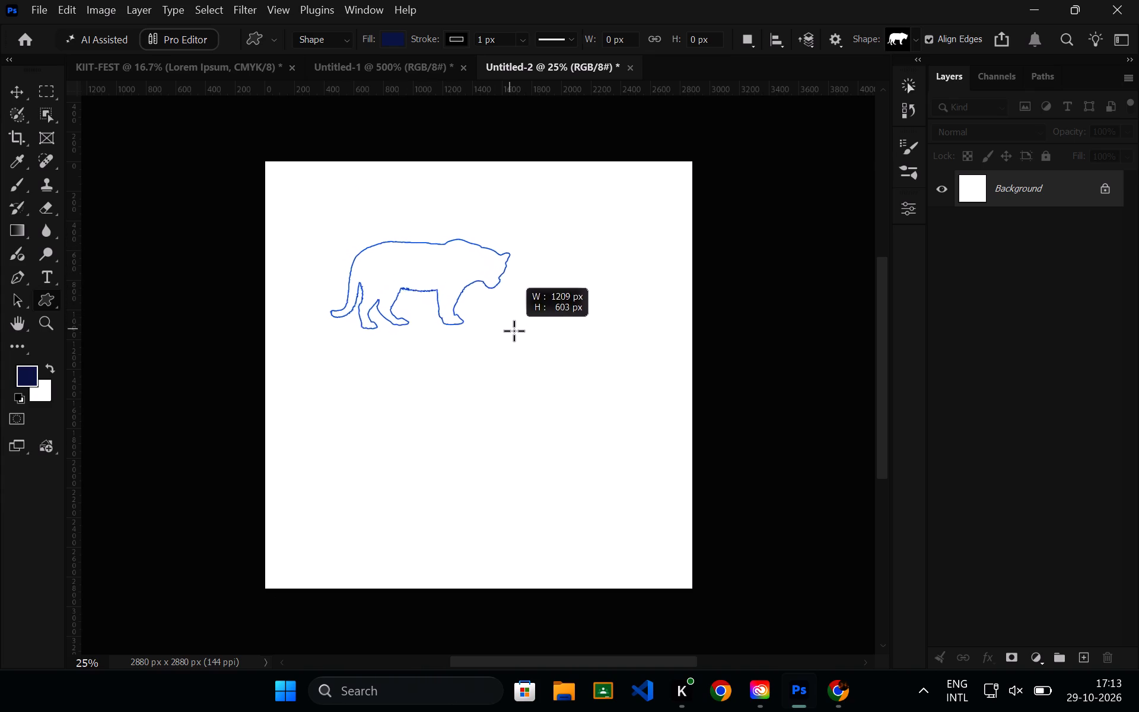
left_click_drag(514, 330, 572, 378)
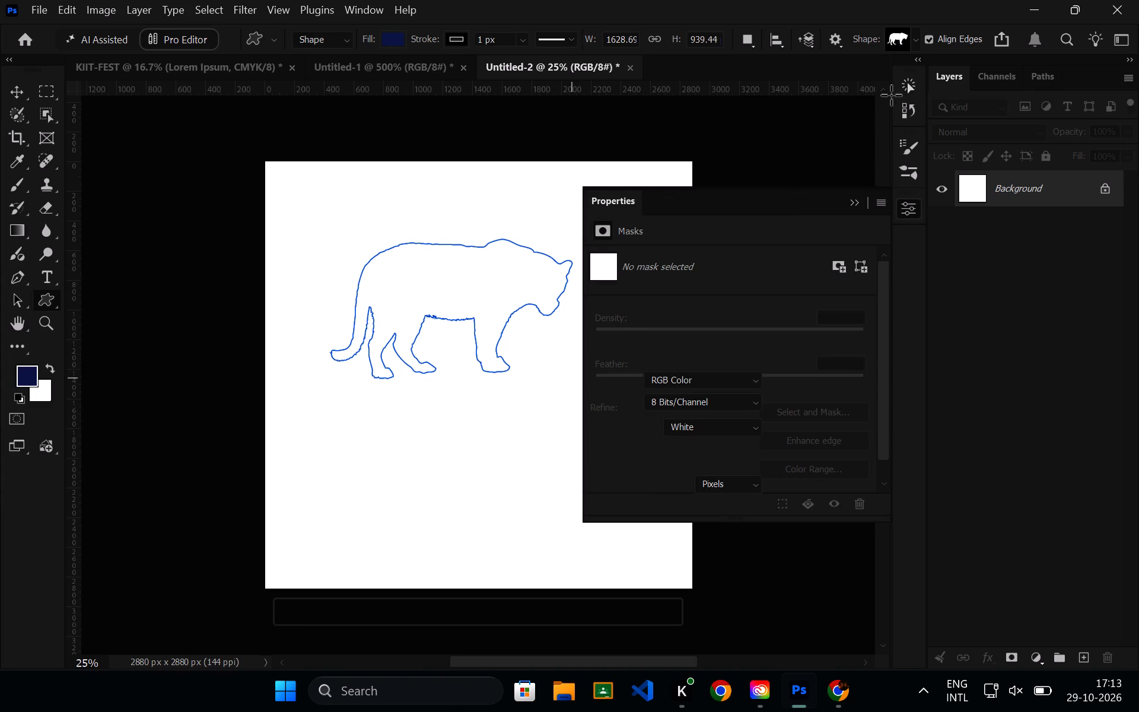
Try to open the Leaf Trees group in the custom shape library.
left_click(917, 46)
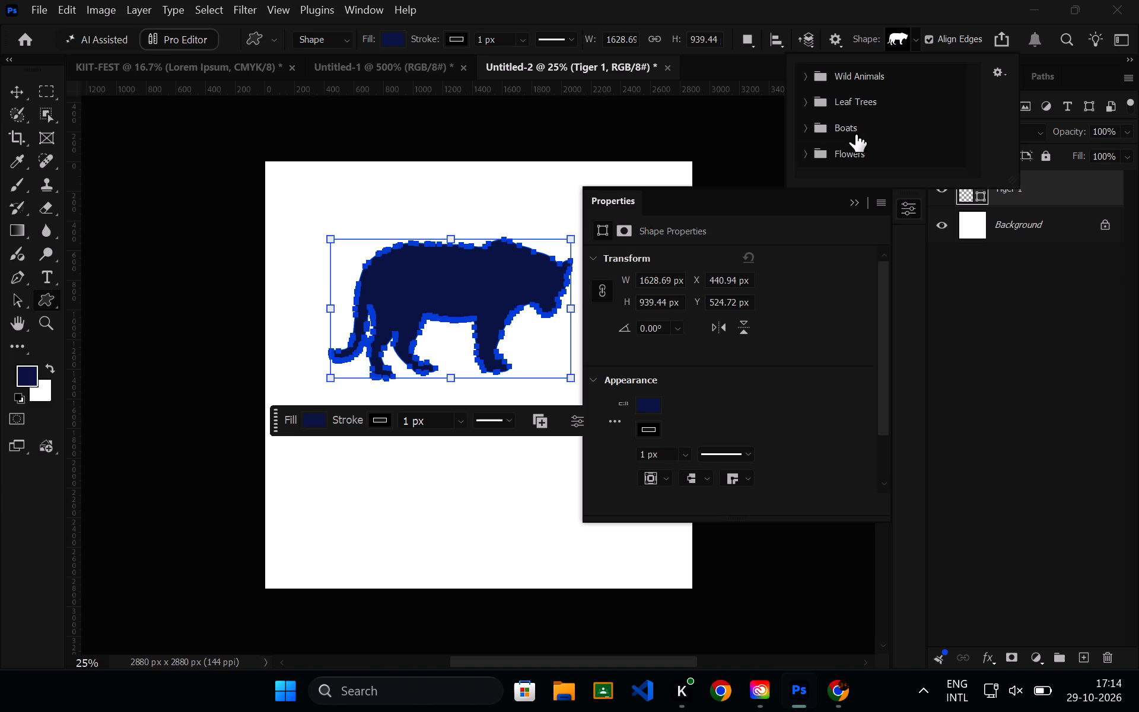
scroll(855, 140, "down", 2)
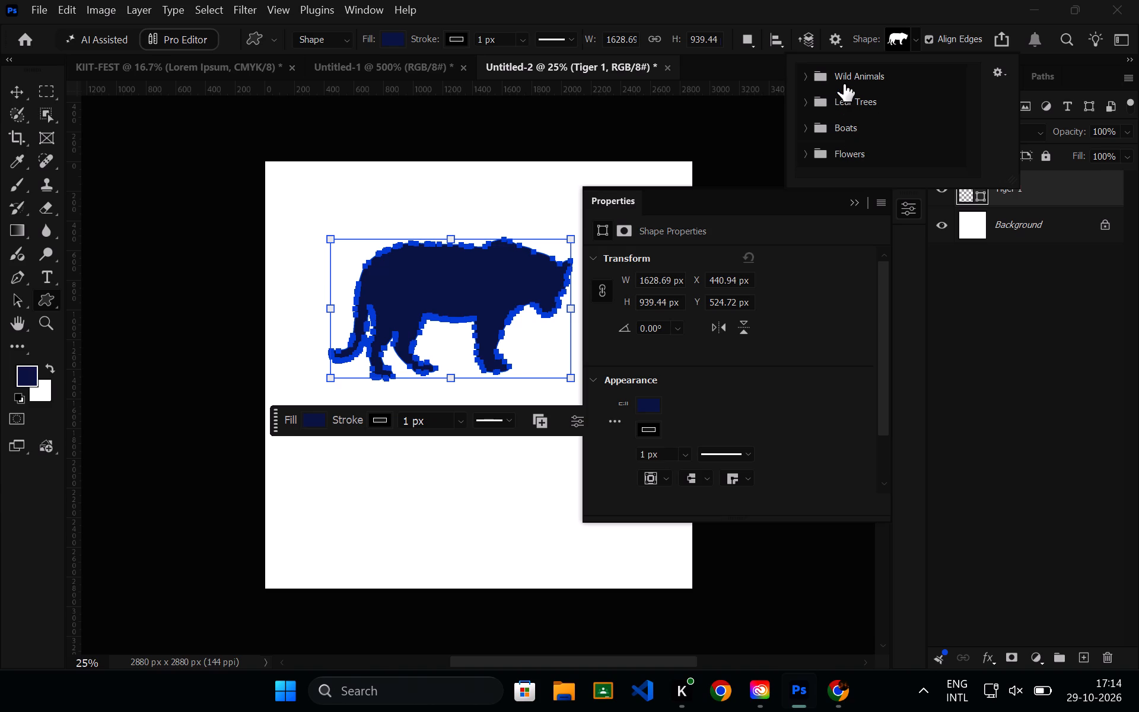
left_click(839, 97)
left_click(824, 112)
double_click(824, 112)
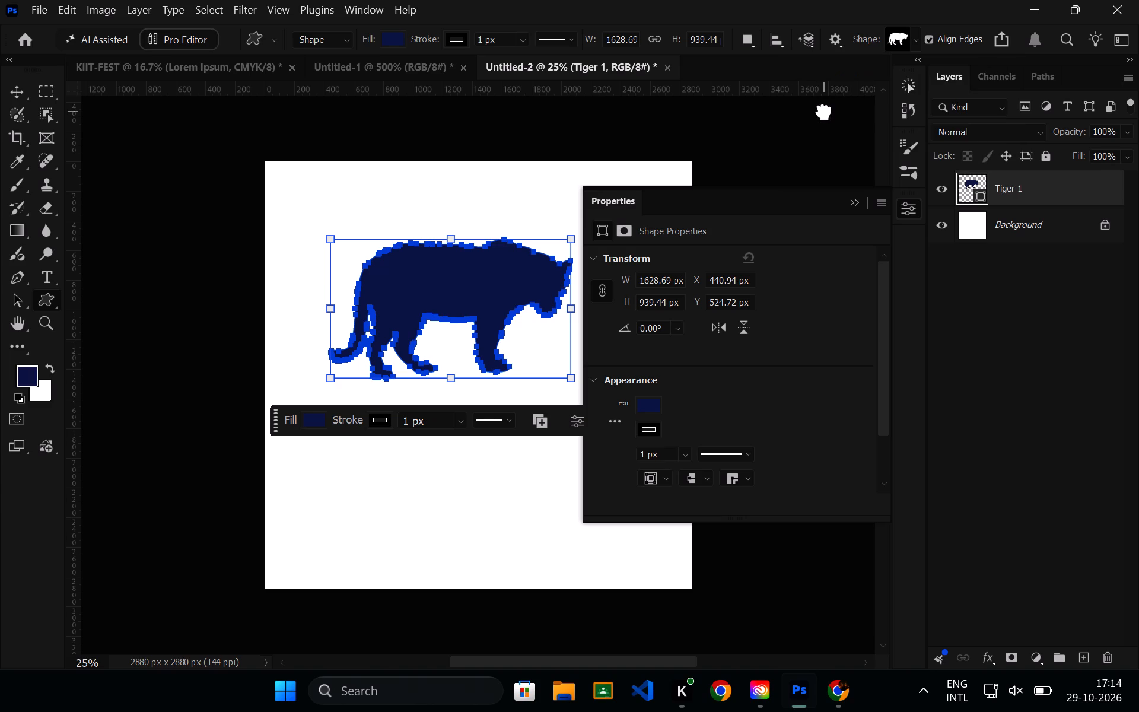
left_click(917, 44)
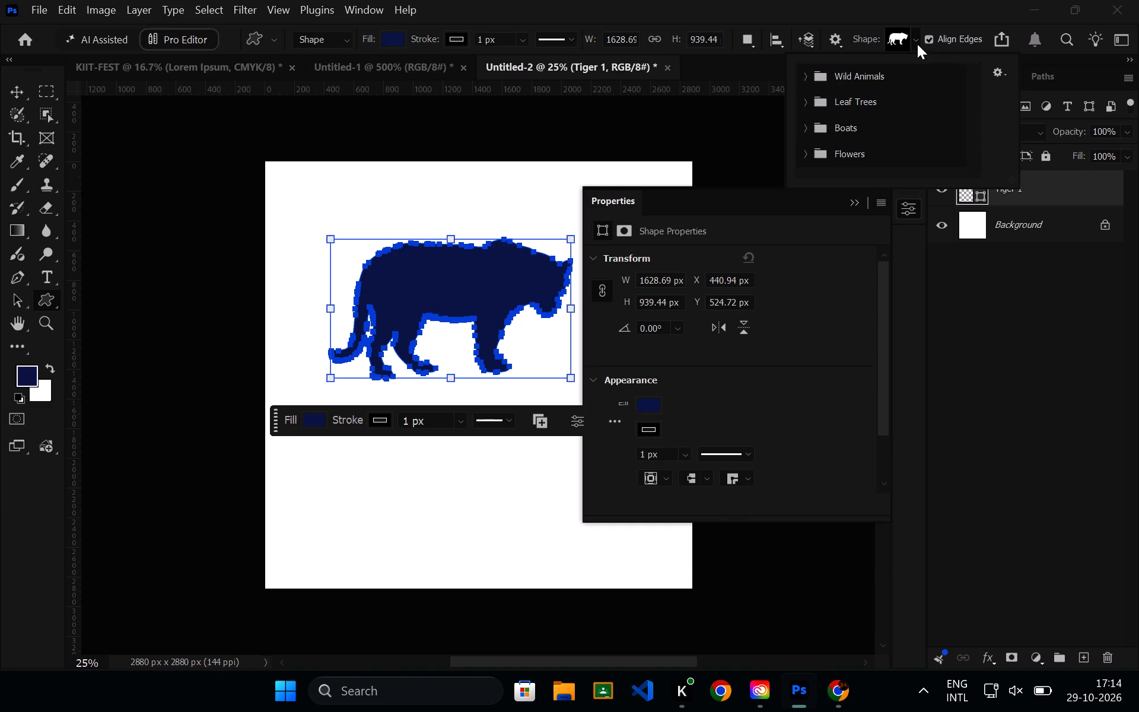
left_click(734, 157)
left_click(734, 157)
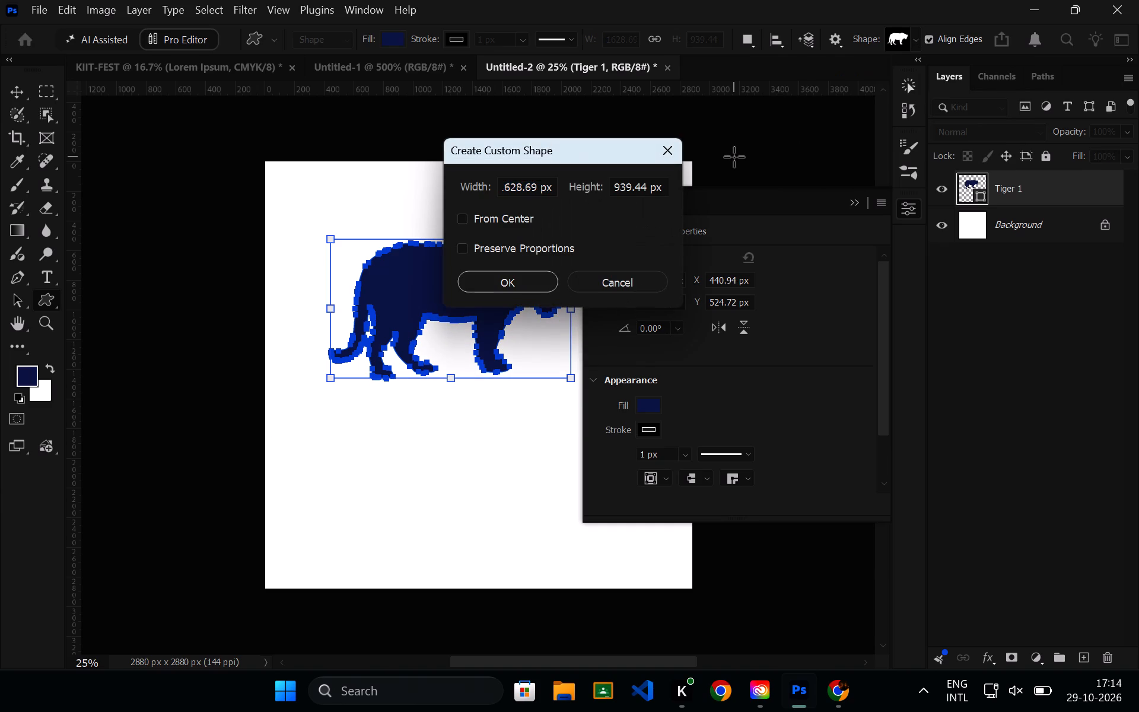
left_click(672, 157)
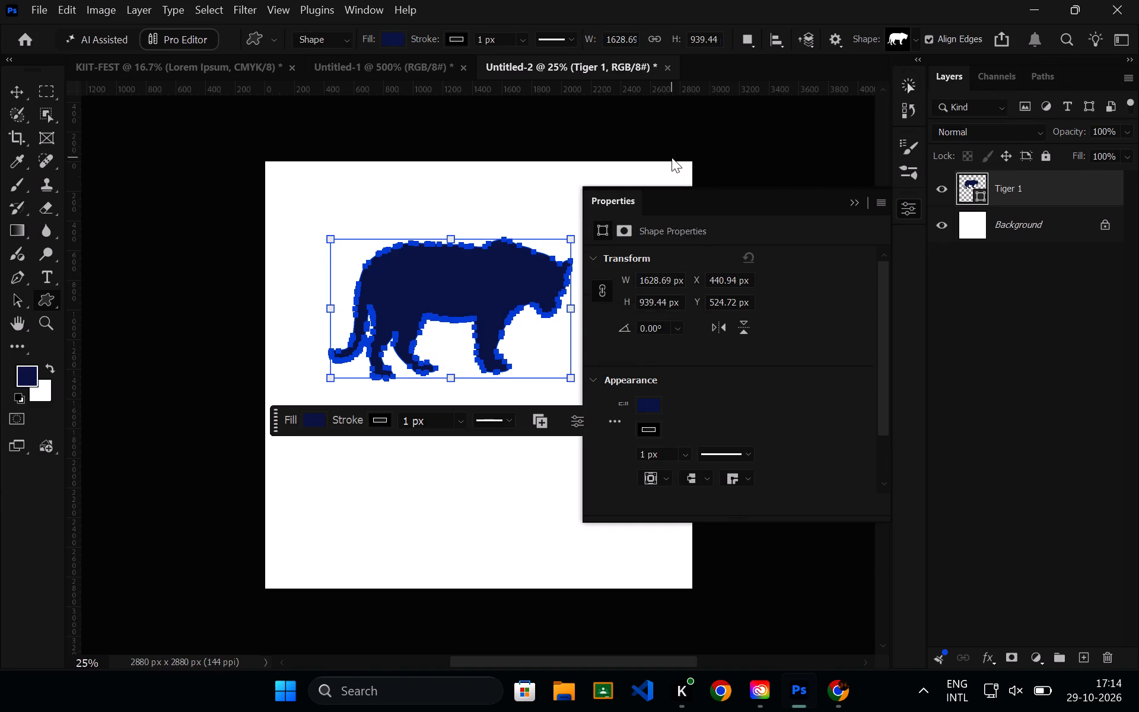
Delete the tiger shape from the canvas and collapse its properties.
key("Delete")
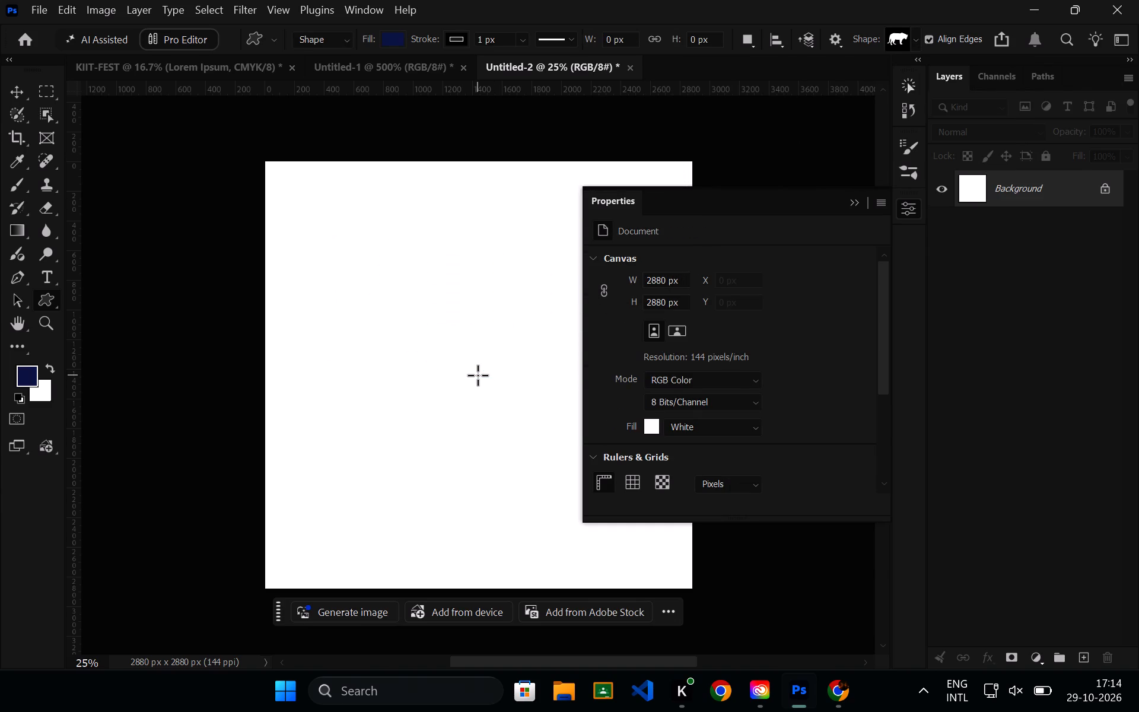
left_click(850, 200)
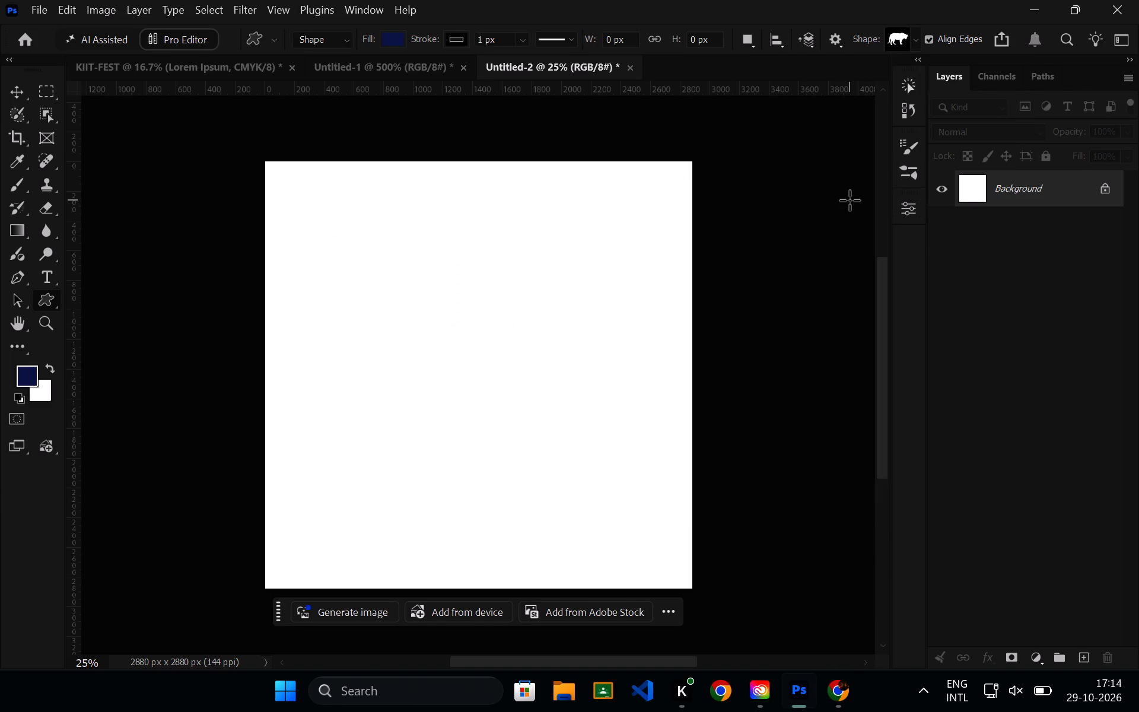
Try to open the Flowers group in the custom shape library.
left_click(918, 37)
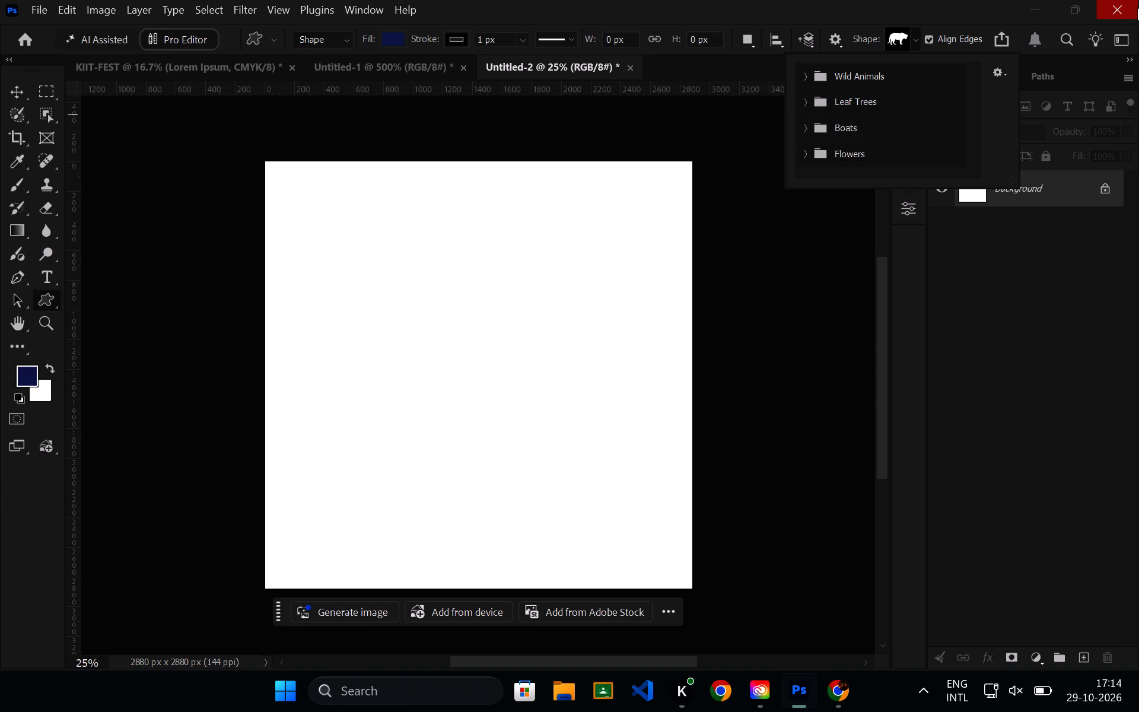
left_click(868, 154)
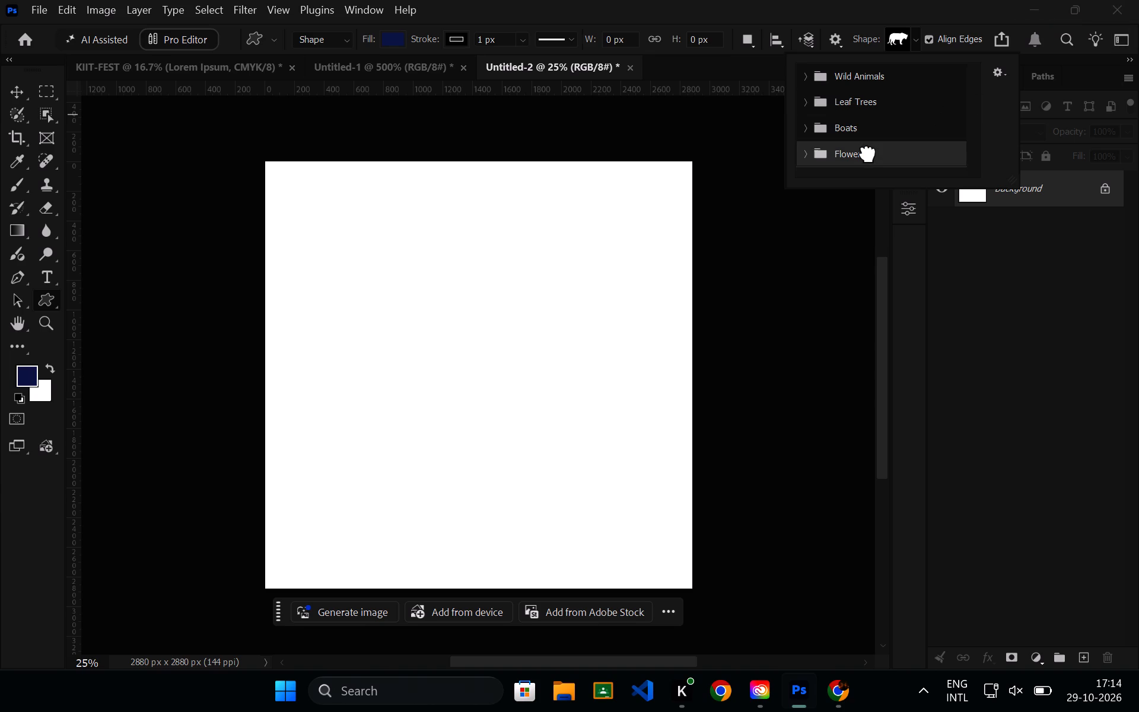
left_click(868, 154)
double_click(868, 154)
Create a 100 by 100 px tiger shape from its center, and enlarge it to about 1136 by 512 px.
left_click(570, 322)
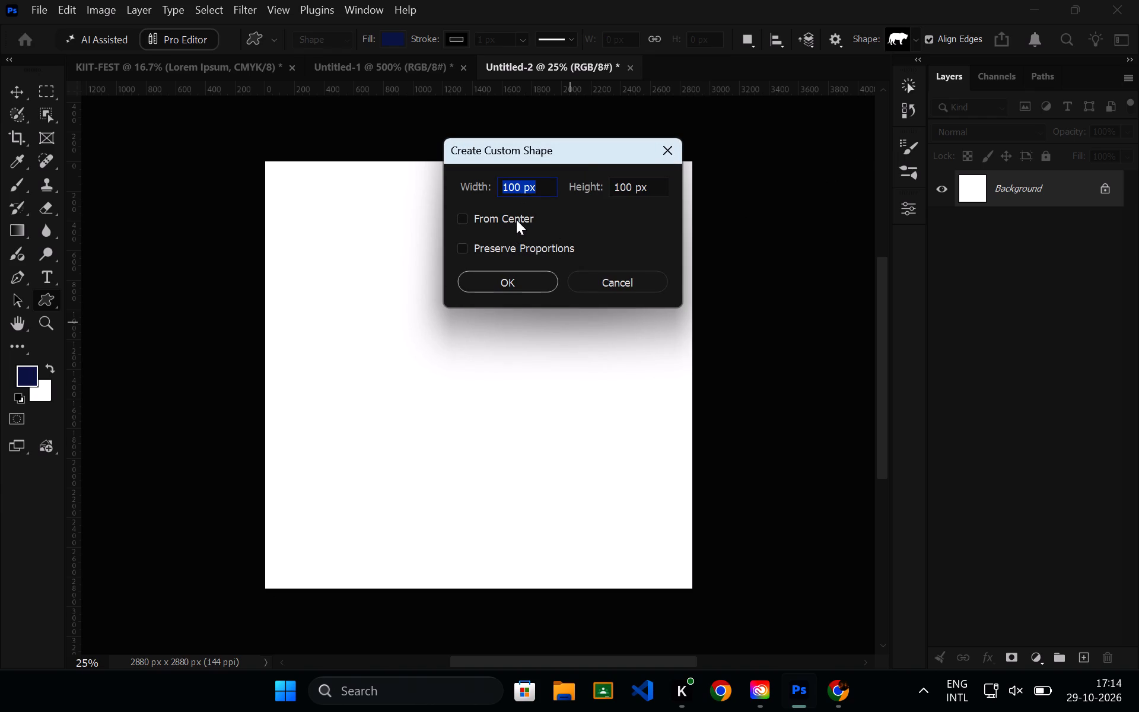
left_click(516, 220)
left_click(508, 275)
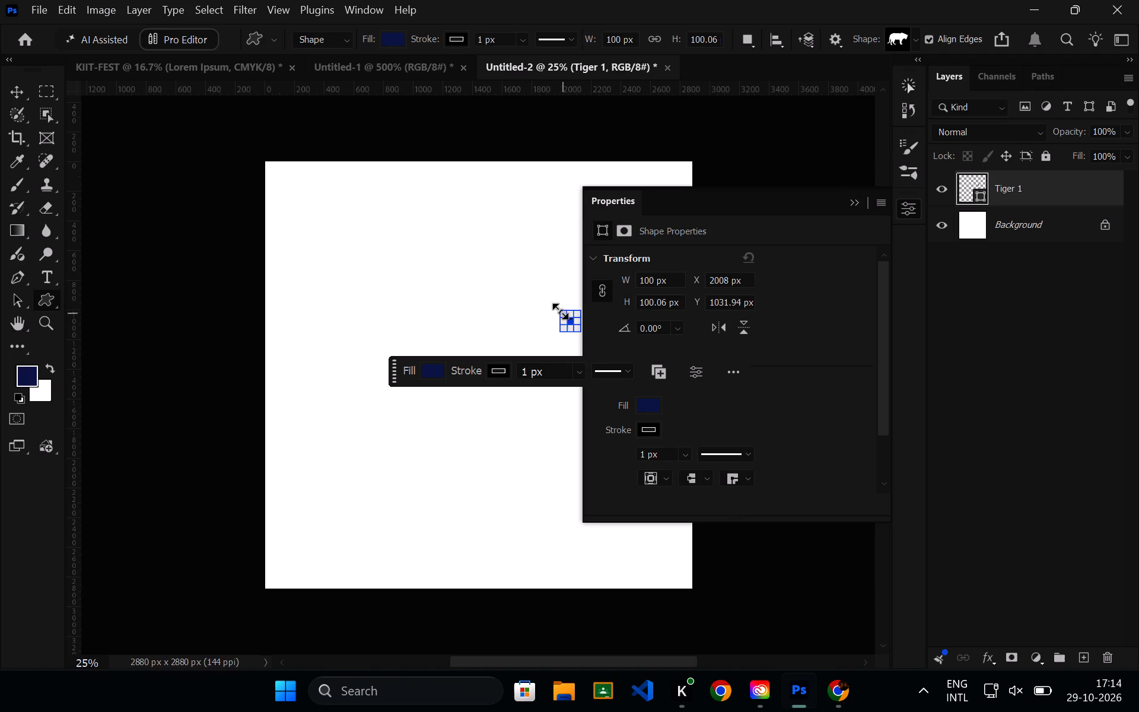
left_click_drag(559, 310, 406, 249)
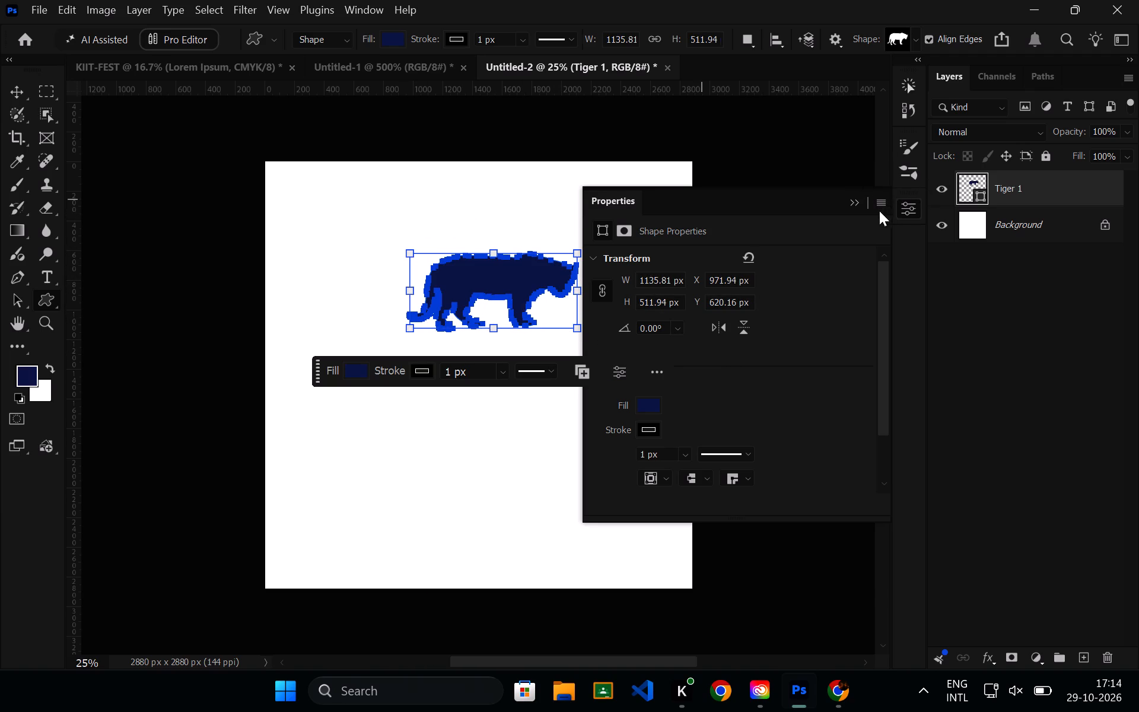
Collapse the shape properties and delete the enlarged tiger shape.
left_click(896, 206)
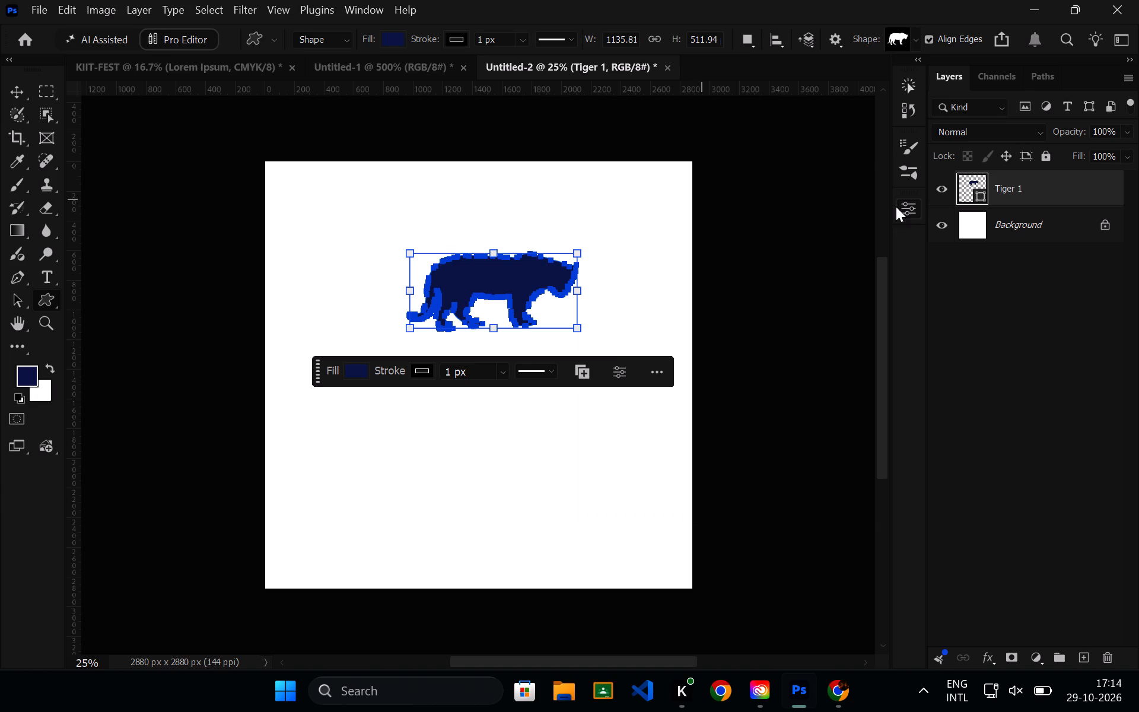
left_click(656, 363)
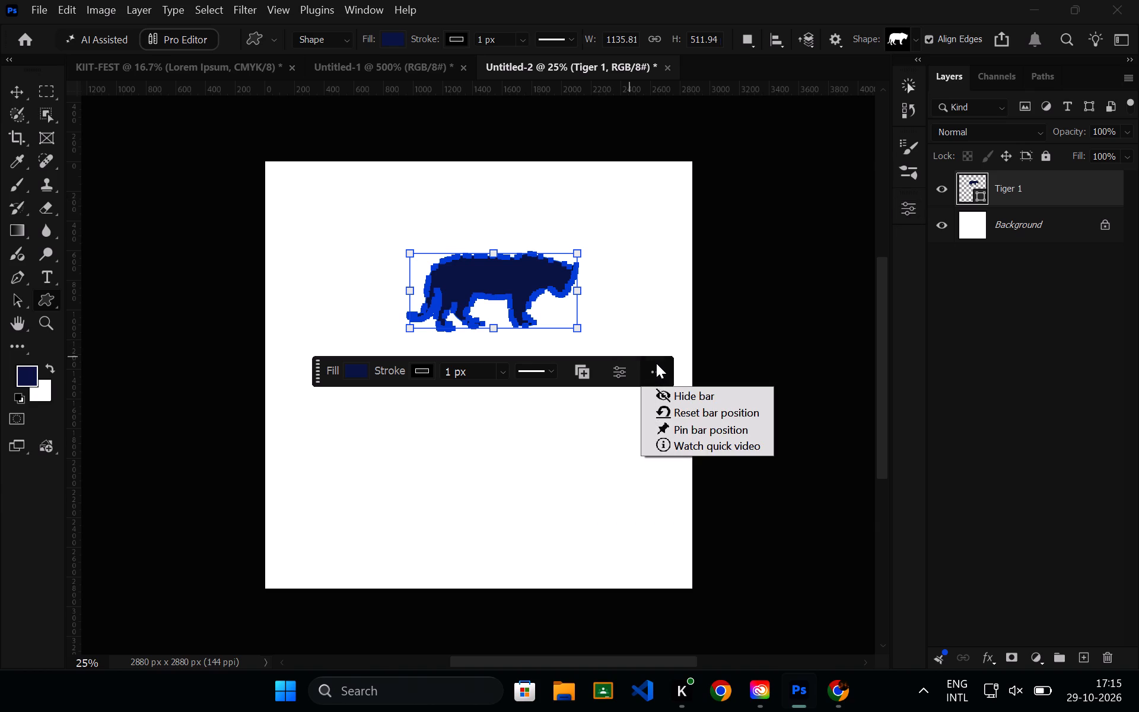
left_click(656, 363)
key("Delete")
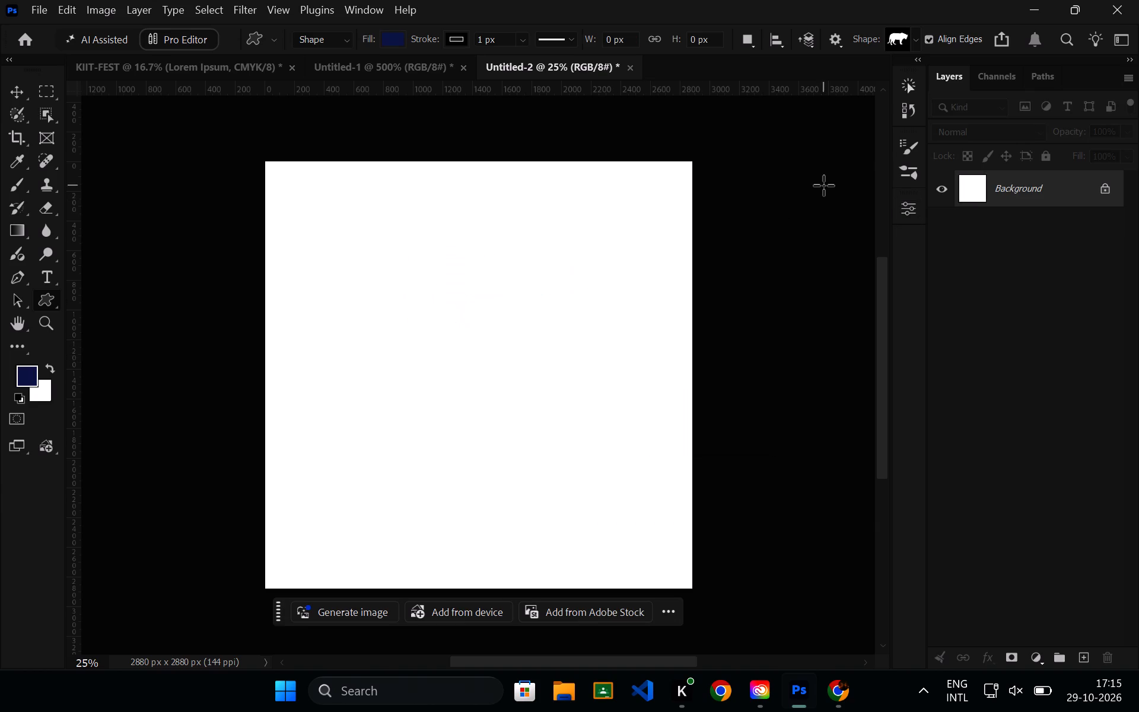
Expand the Flowers group in the custom shape library and browse its flower shapes.
left_click(902, 43)
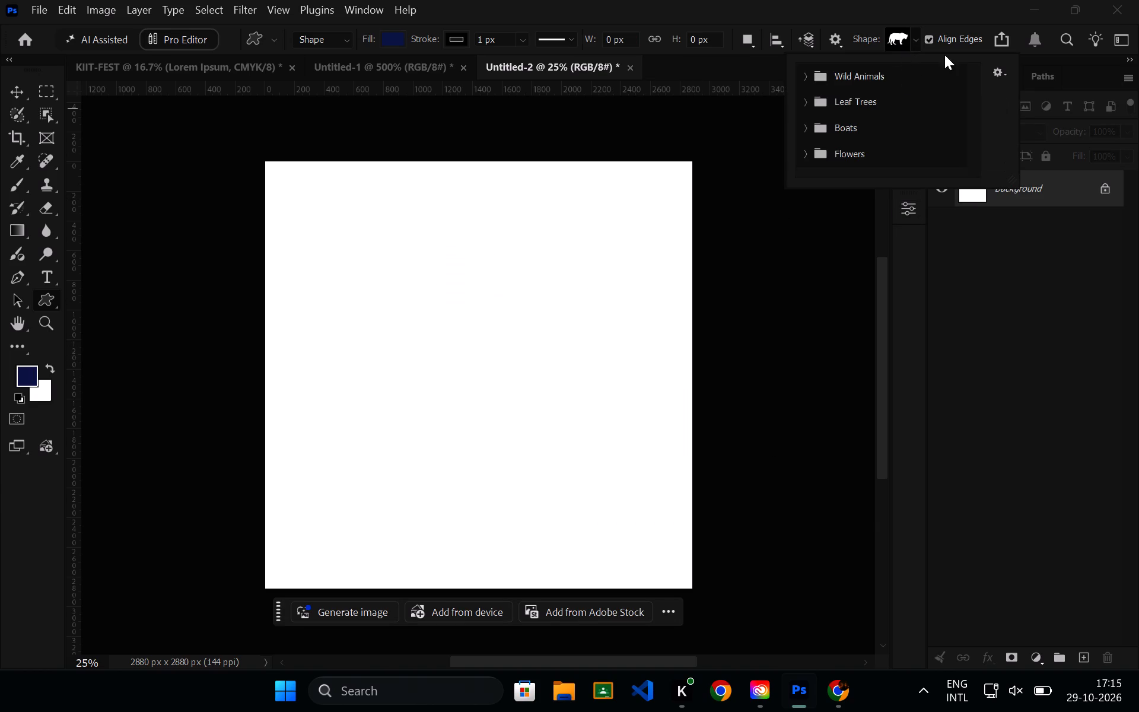
left_click(1001, 68)
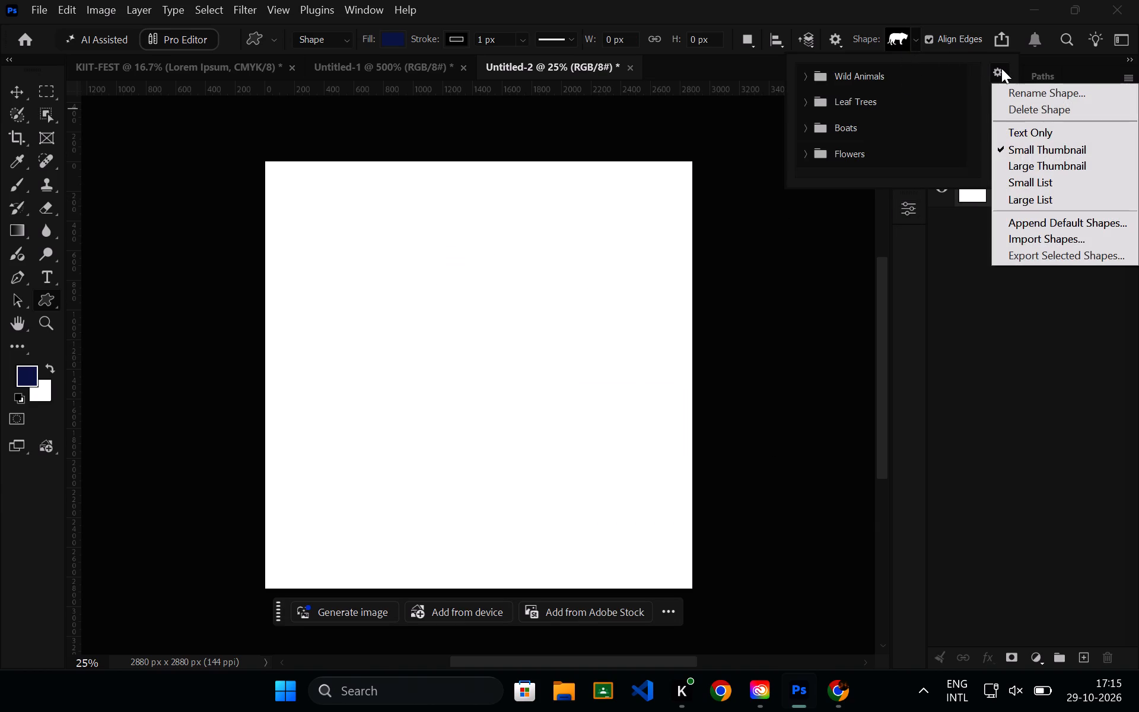
left_click(1001, 68)
left_click(811, 152)
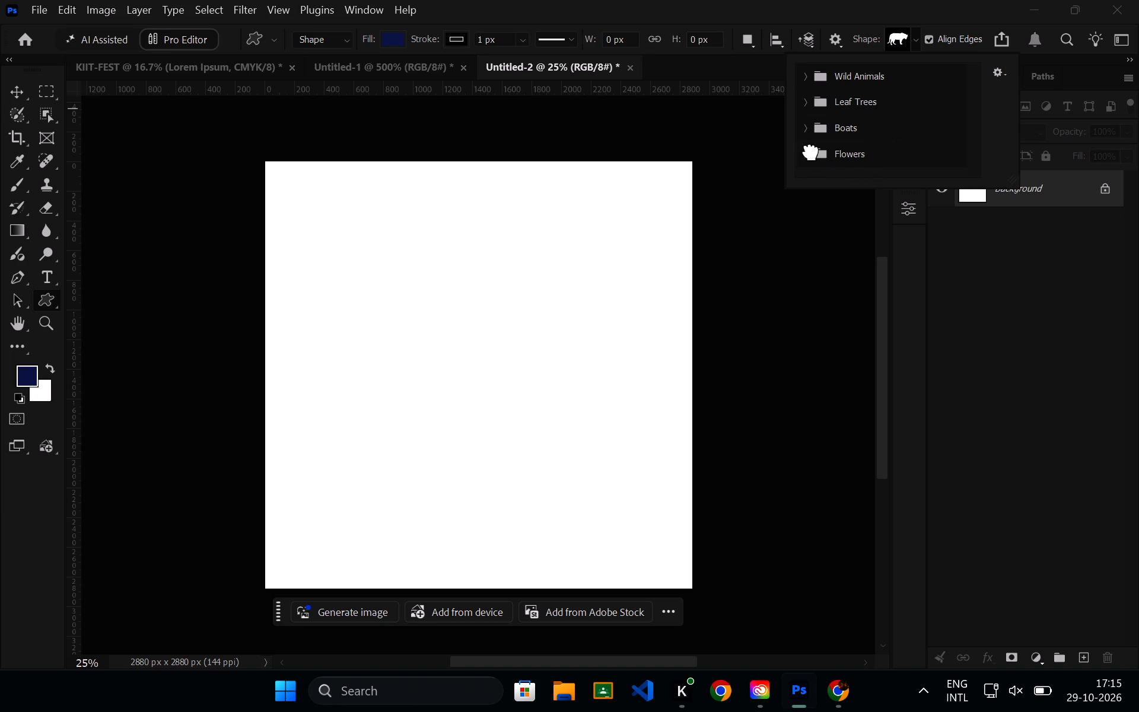
scroll(861, 132, "down", 1)
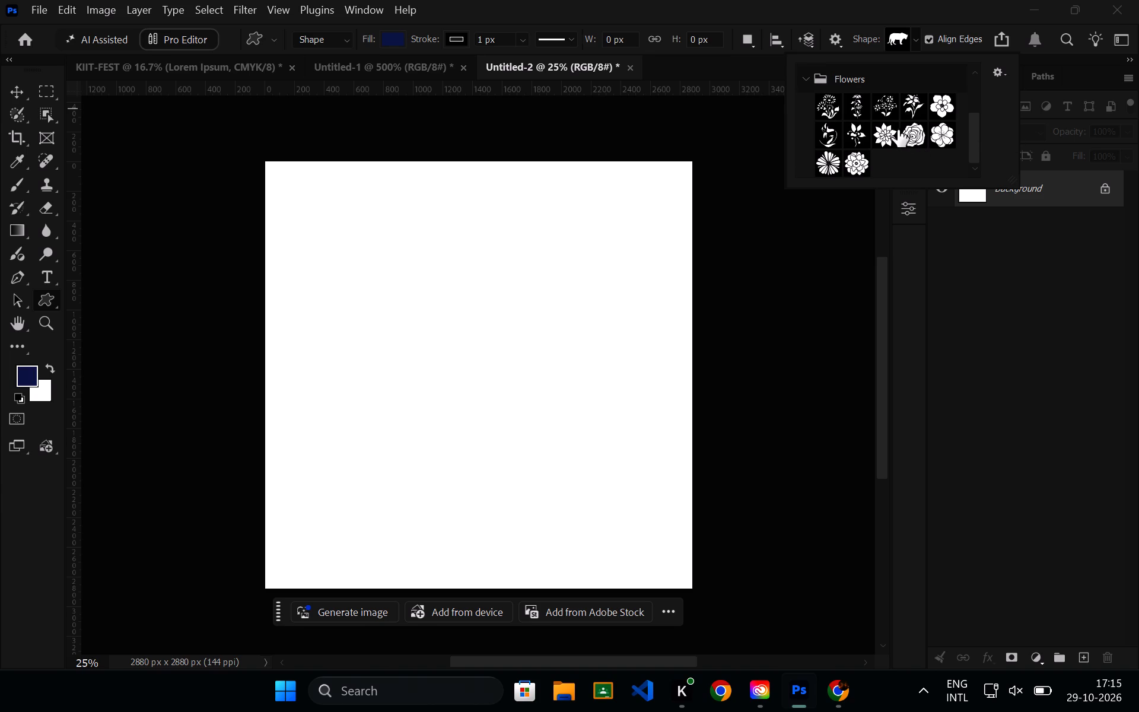
left_click(803, 83)
left_click(802, 149)
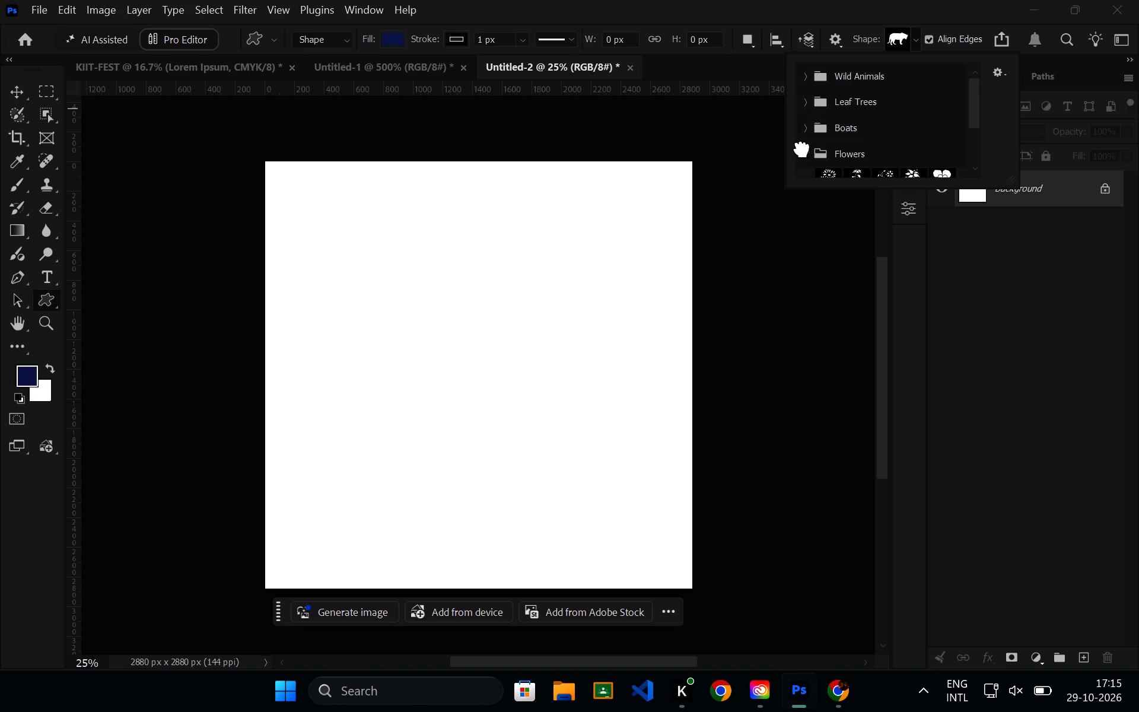
scroll(857, 132, "down", 2)
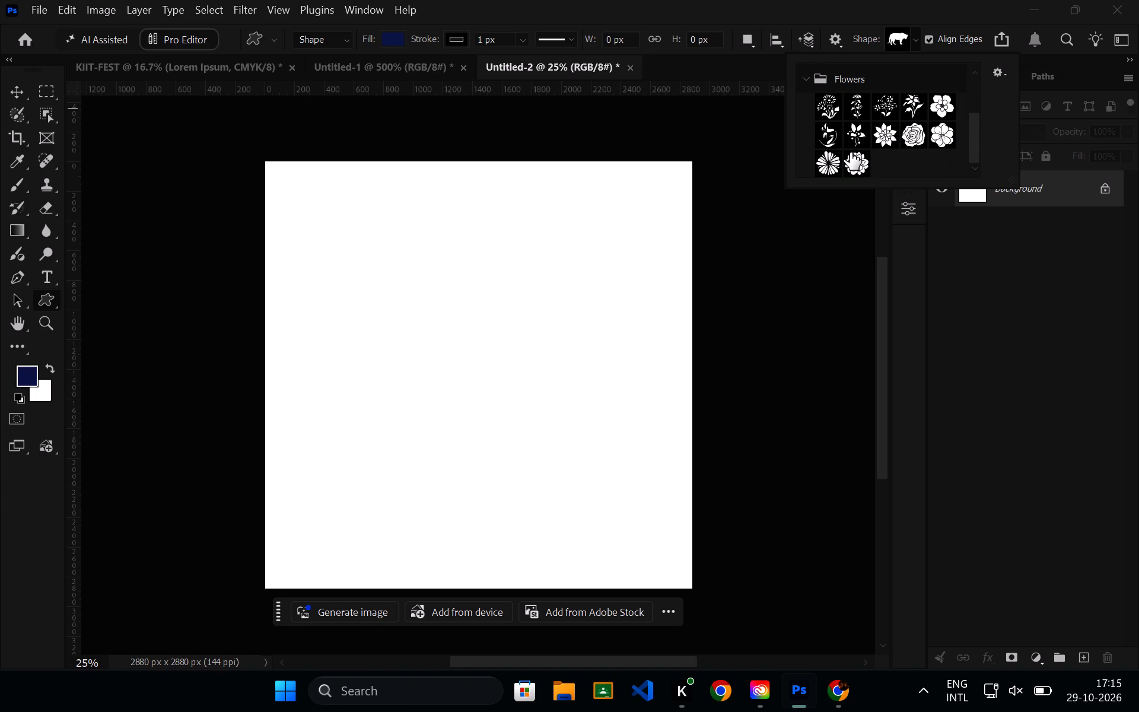
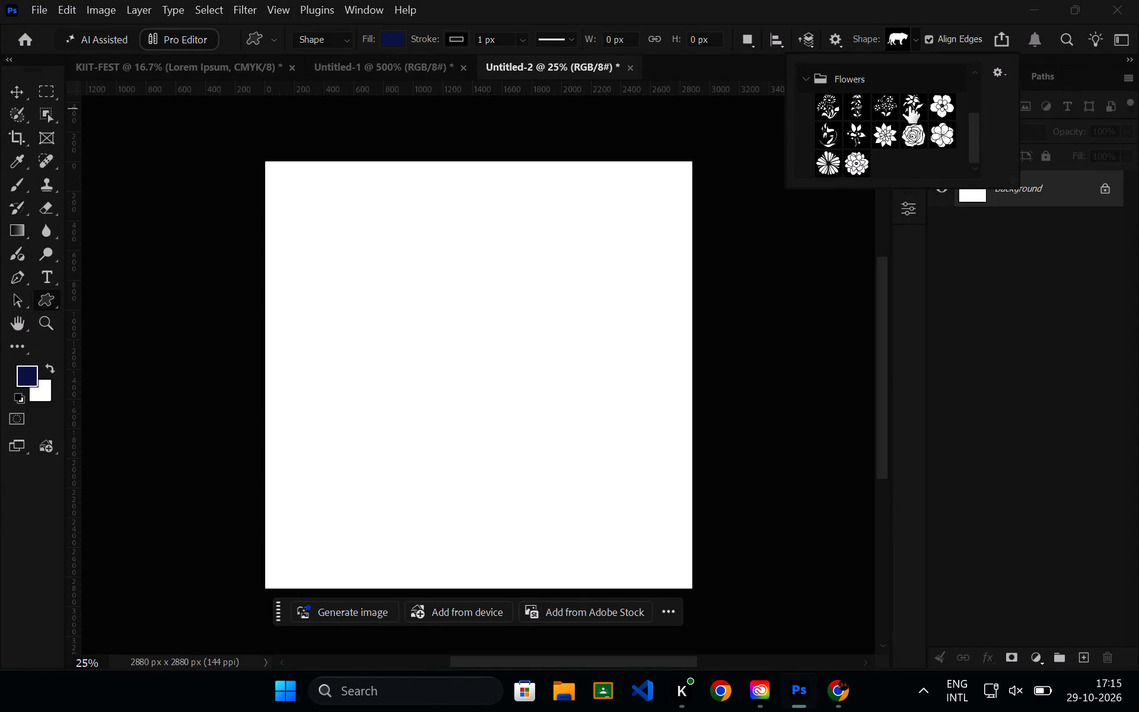
Create a 100 by 100 px daisy-like flower shape from its center and enlarge it to about 728 by 764 px.
left_click(832, 158)
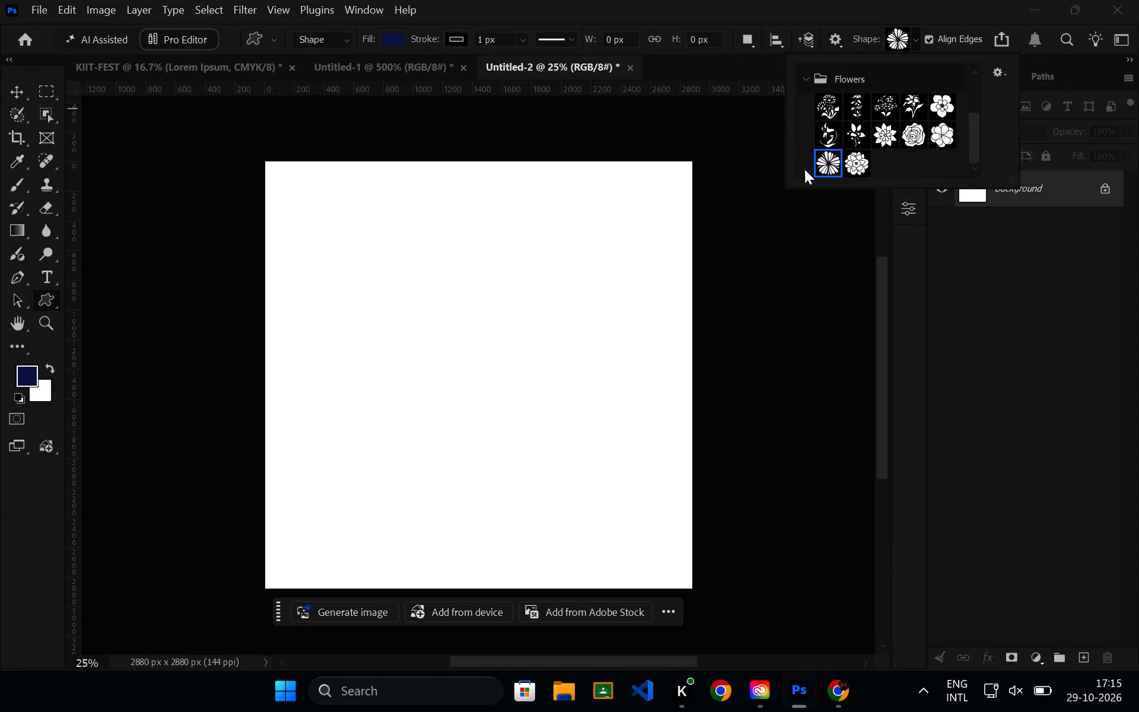
left_click(419, 313)
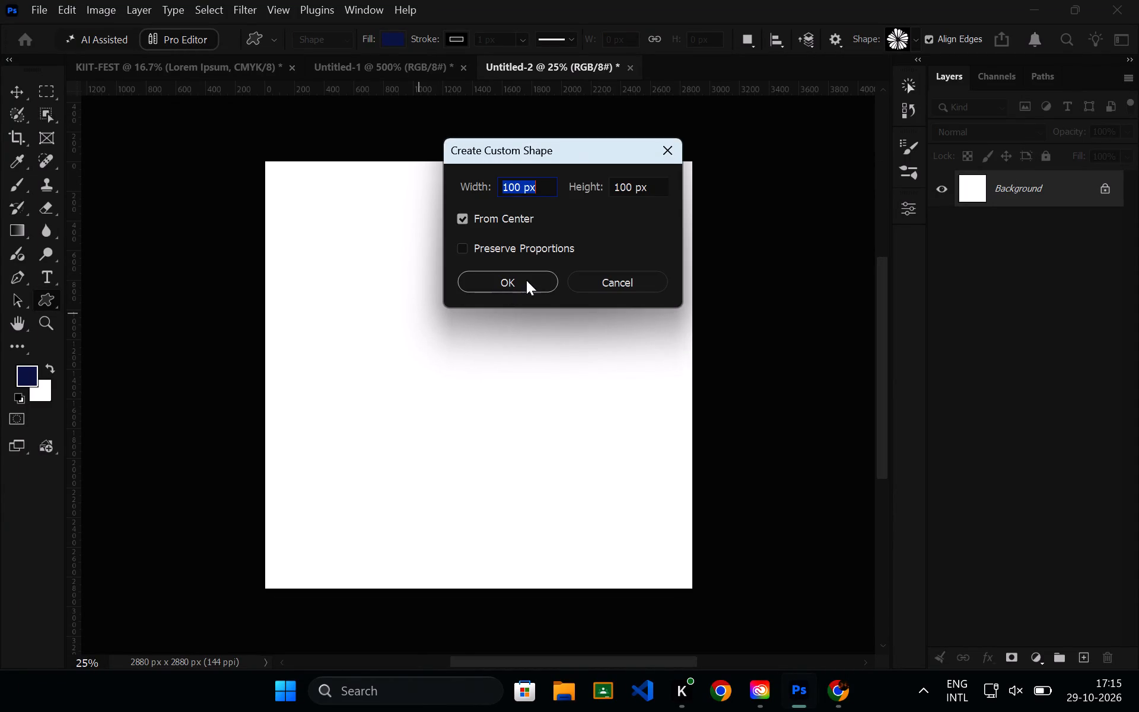
left_click(520, 285)
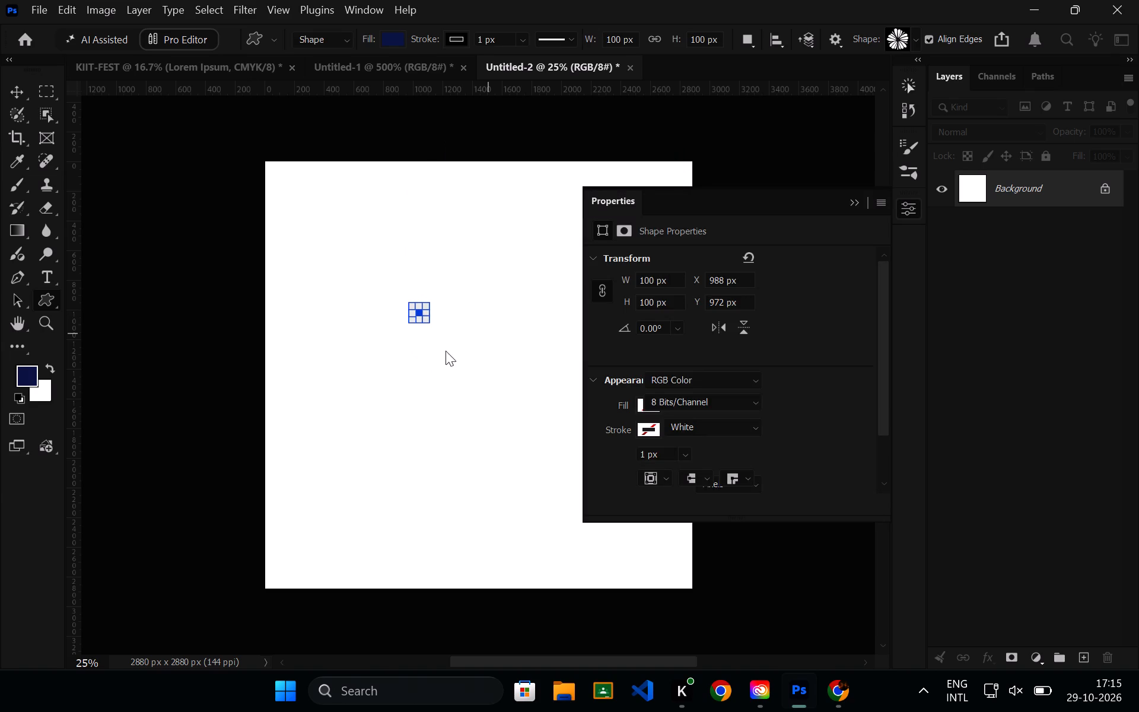
left_click_drag(409, 306, 395, 278)
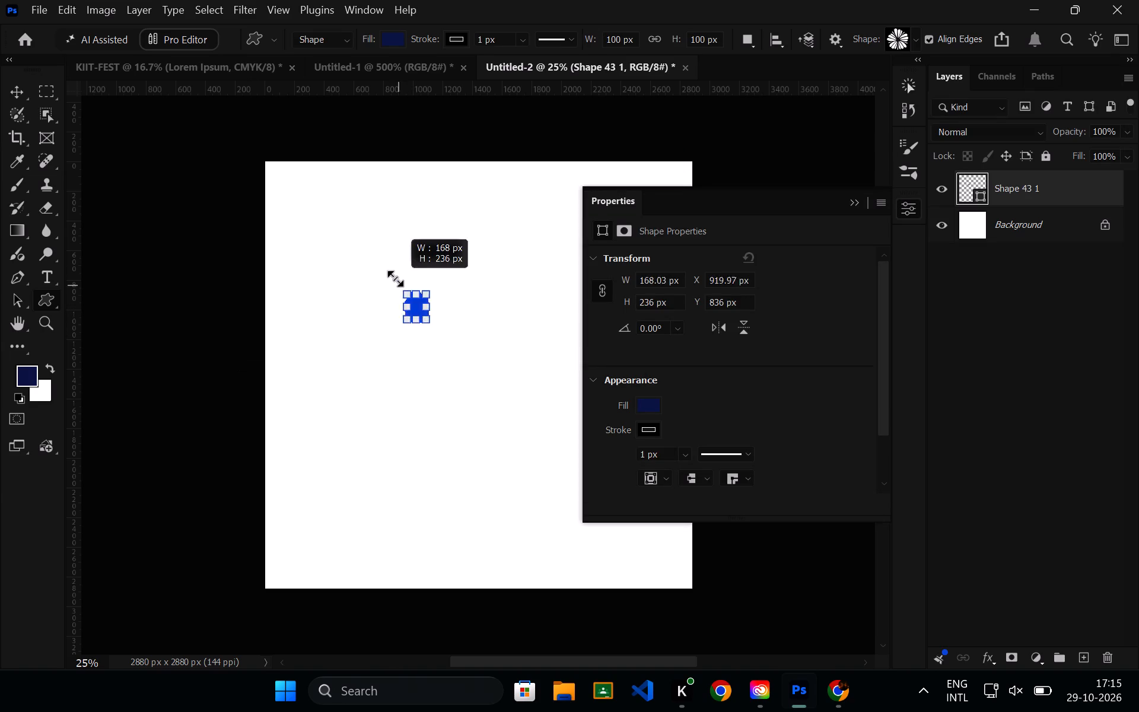
left_click_drag(395, 278, 316, 207)
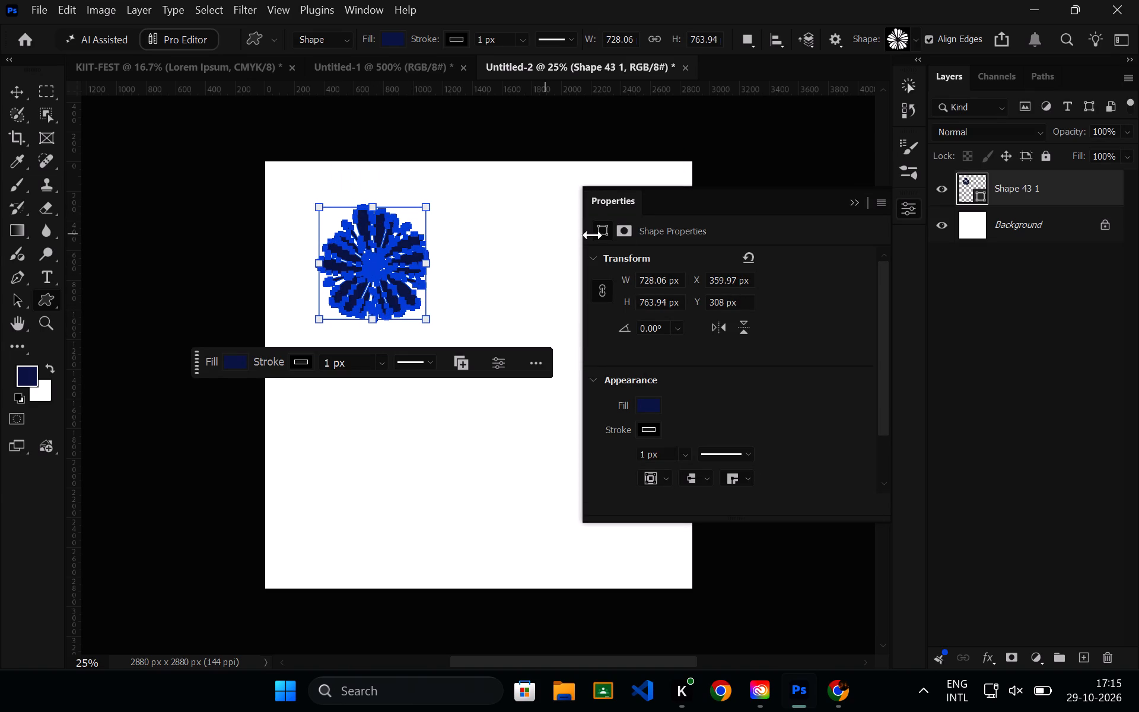
Change the flower's fill to a custom olive green with a hue of 73°, and collapse the shape properties.
left_click(641, 406)
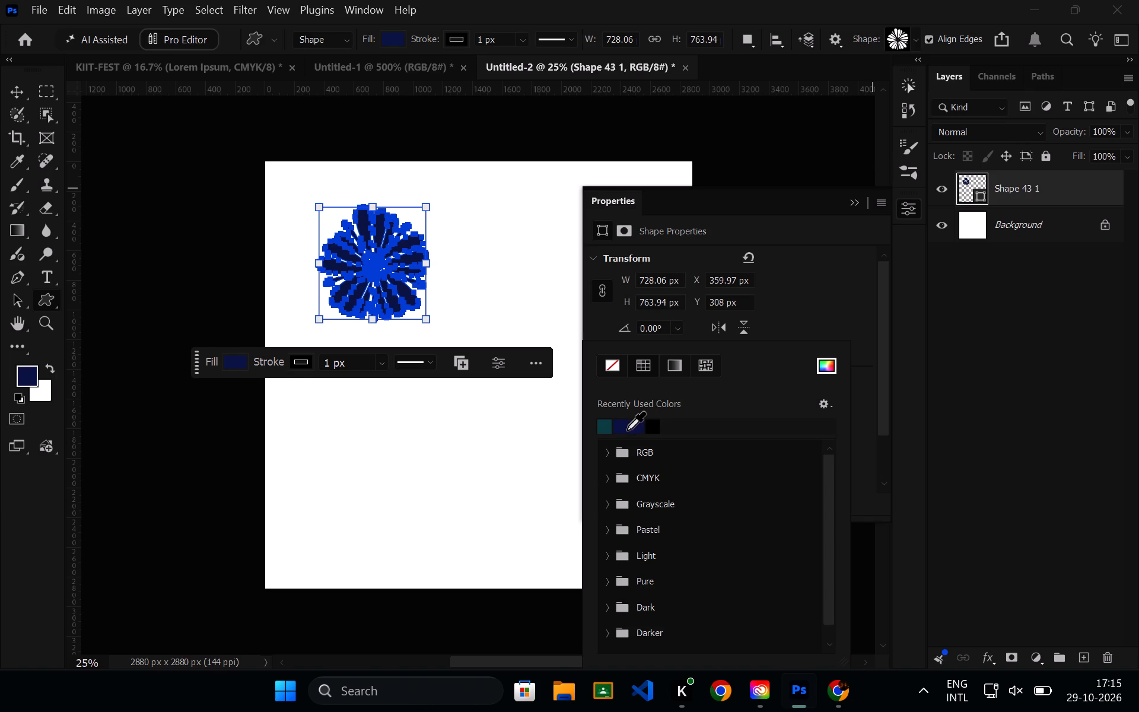
left_click(607, 426)
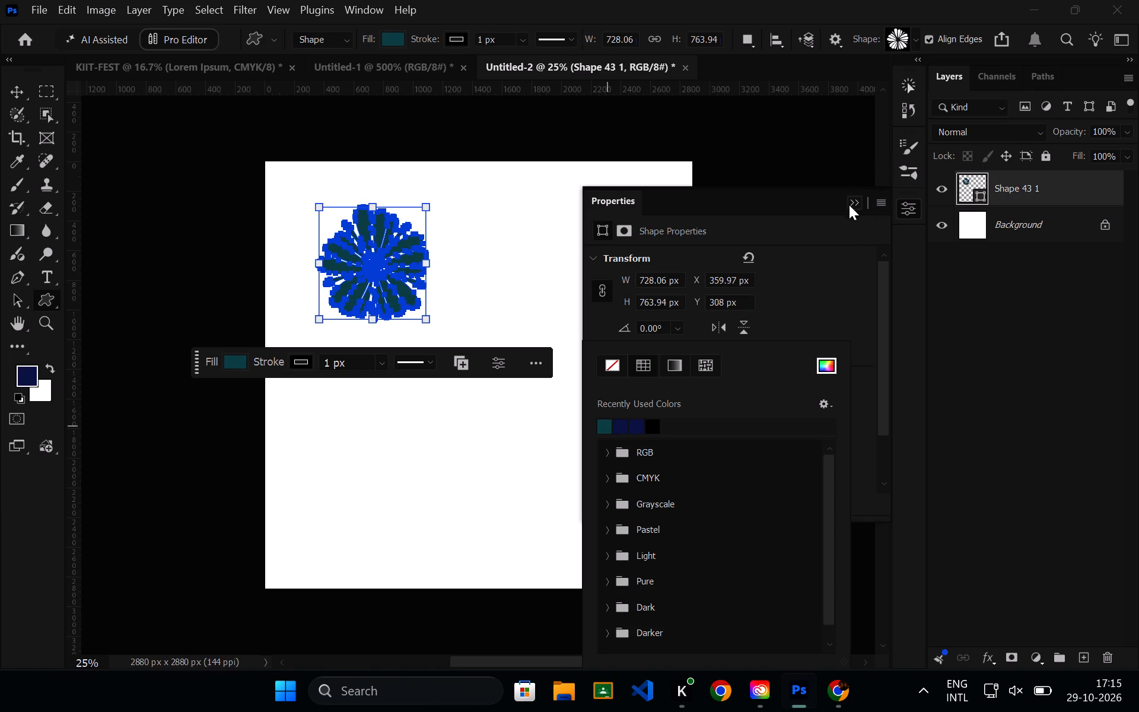
left_click(820, 363)
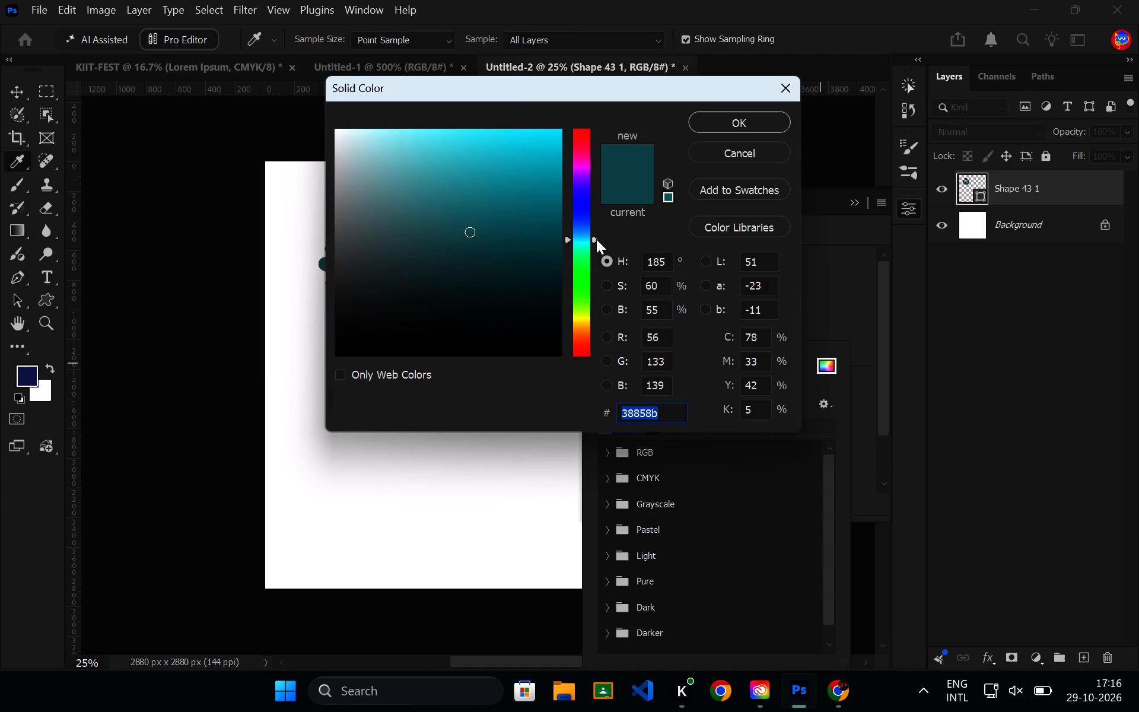
left_click_drag(596, 239, 596, 308)
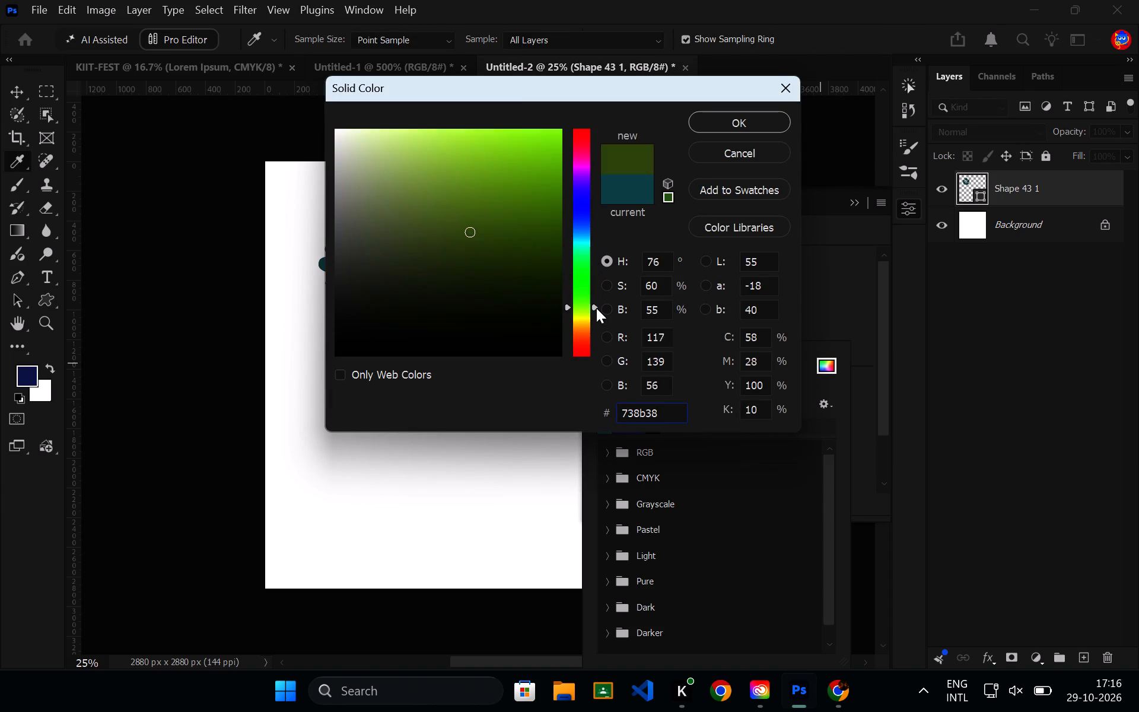
left_click_drag(596, 308, 596, 310)
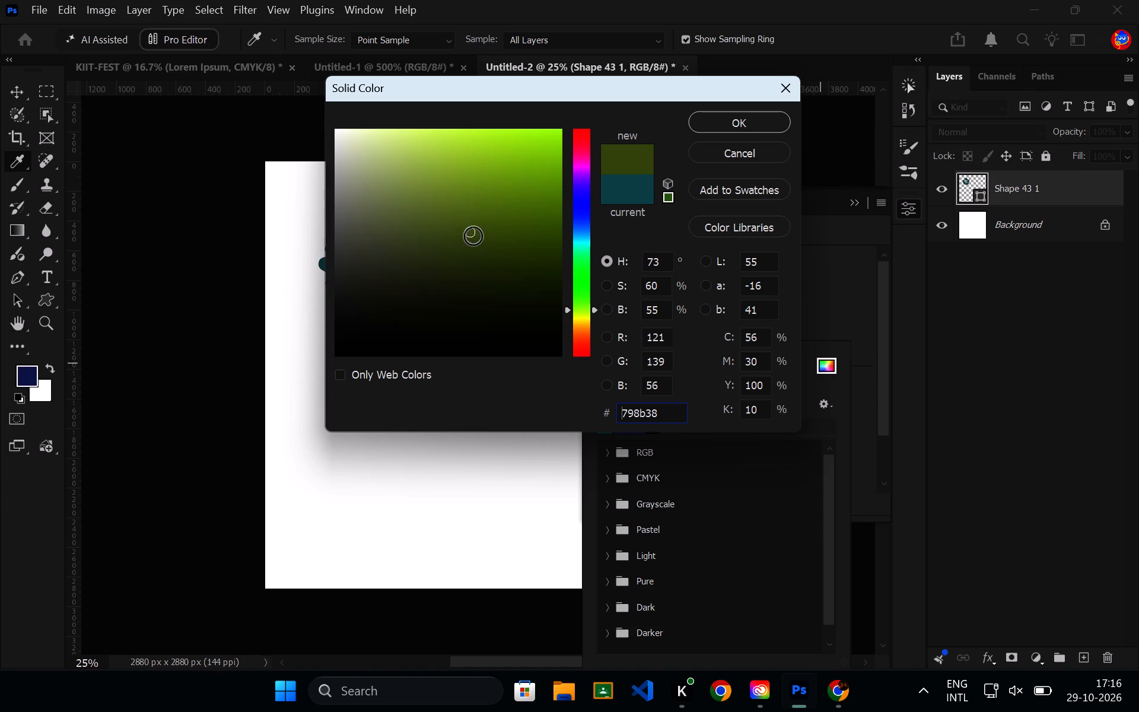
left_click_drag(473, 233, 425, 168)
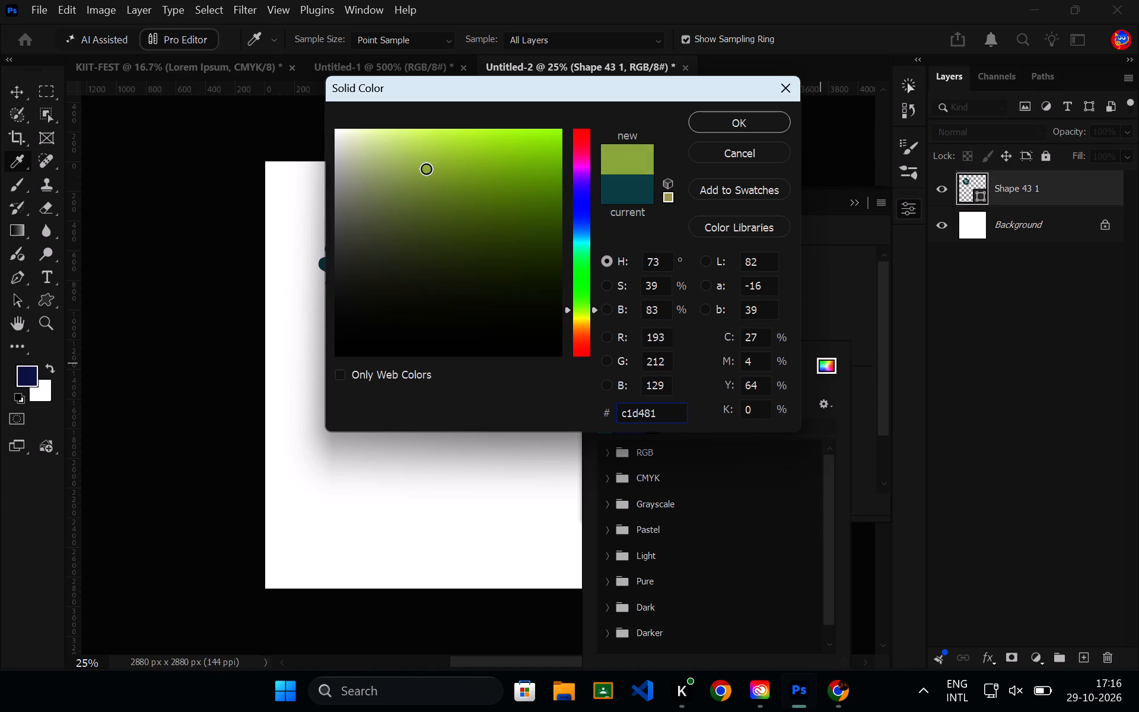
left_click_drag(425, 168, 437, 177)
left_click(700, 118)
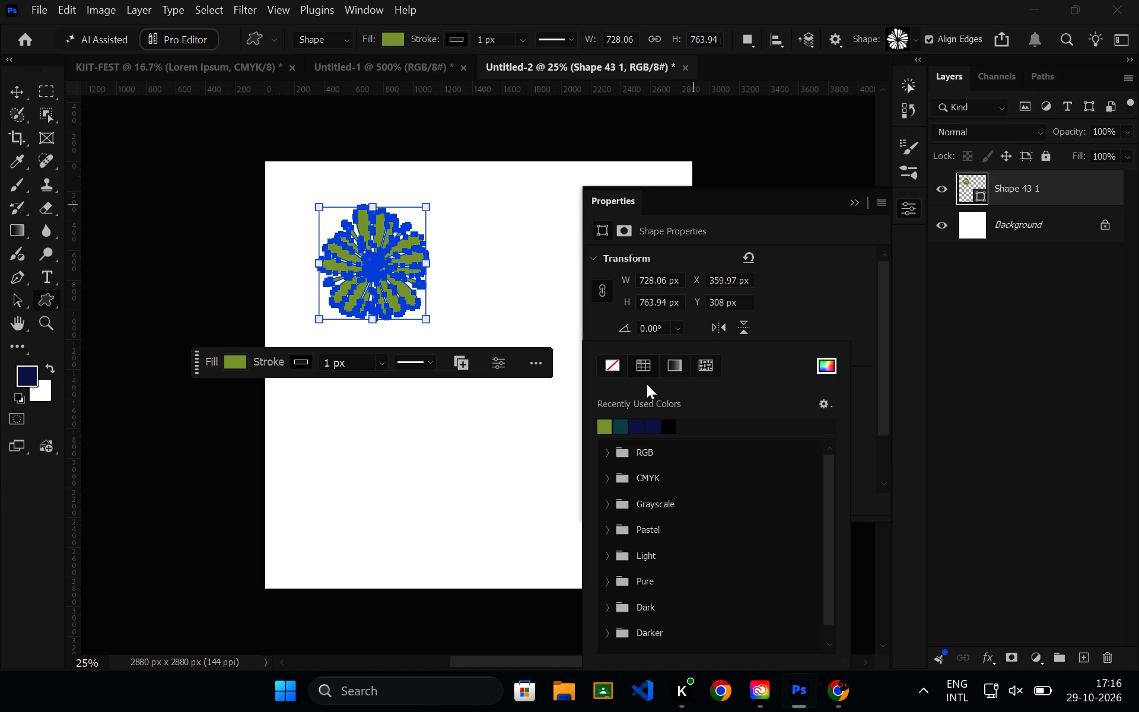
left_click(857, 201)
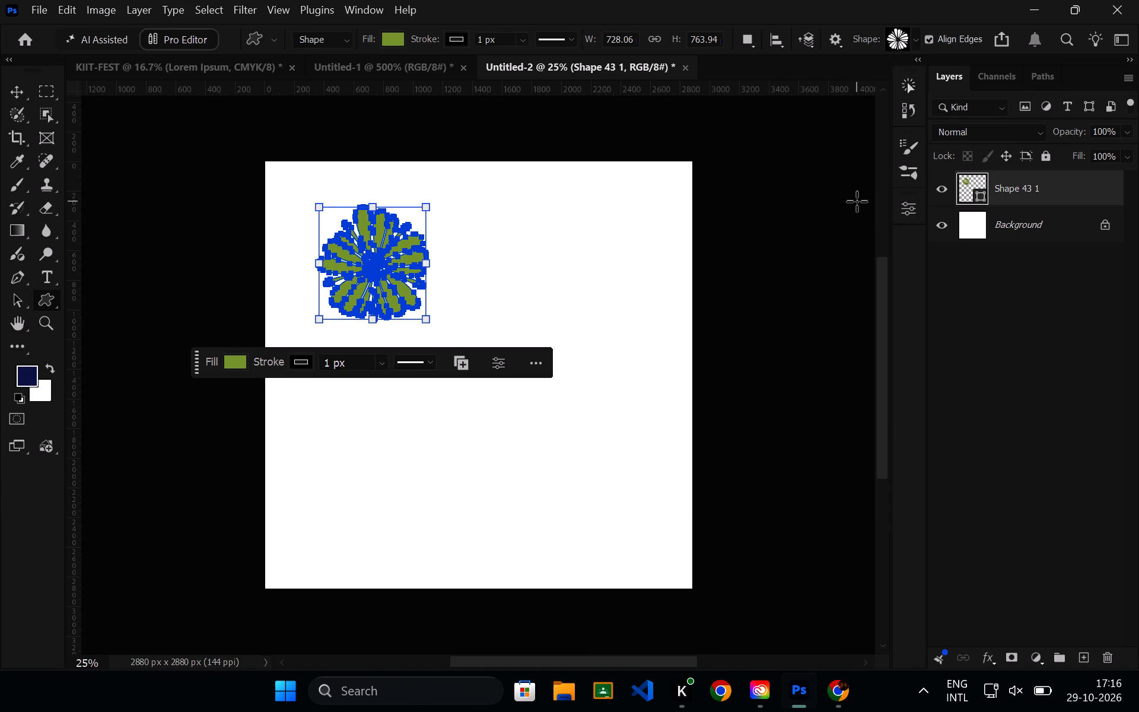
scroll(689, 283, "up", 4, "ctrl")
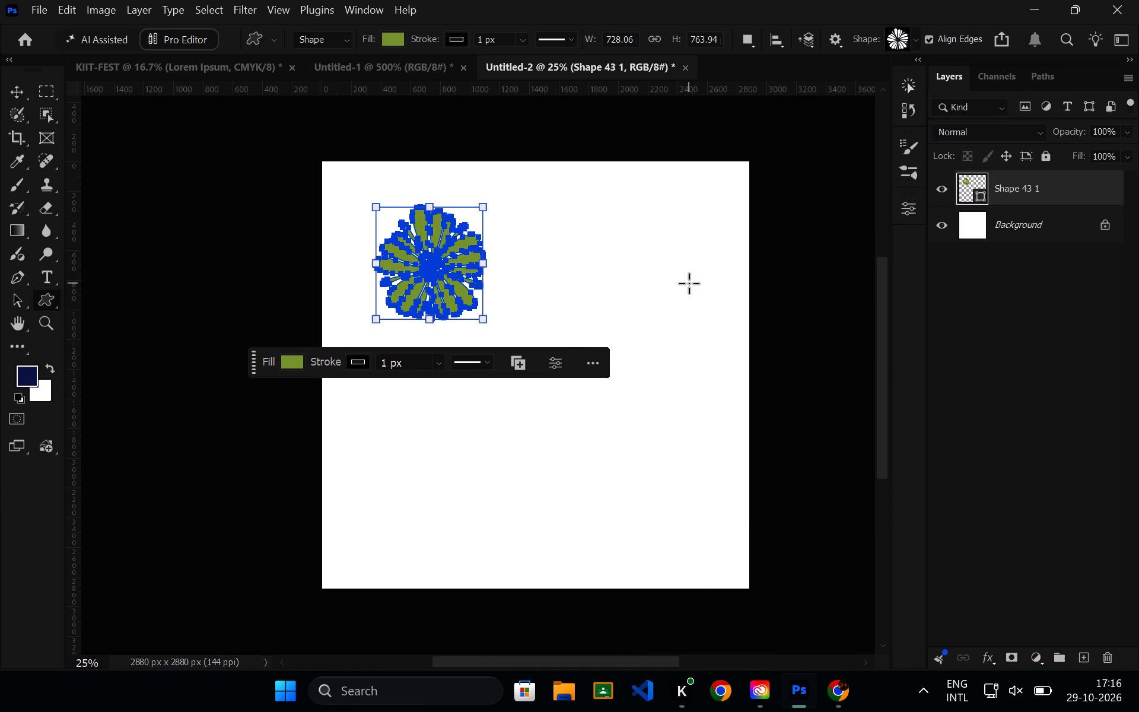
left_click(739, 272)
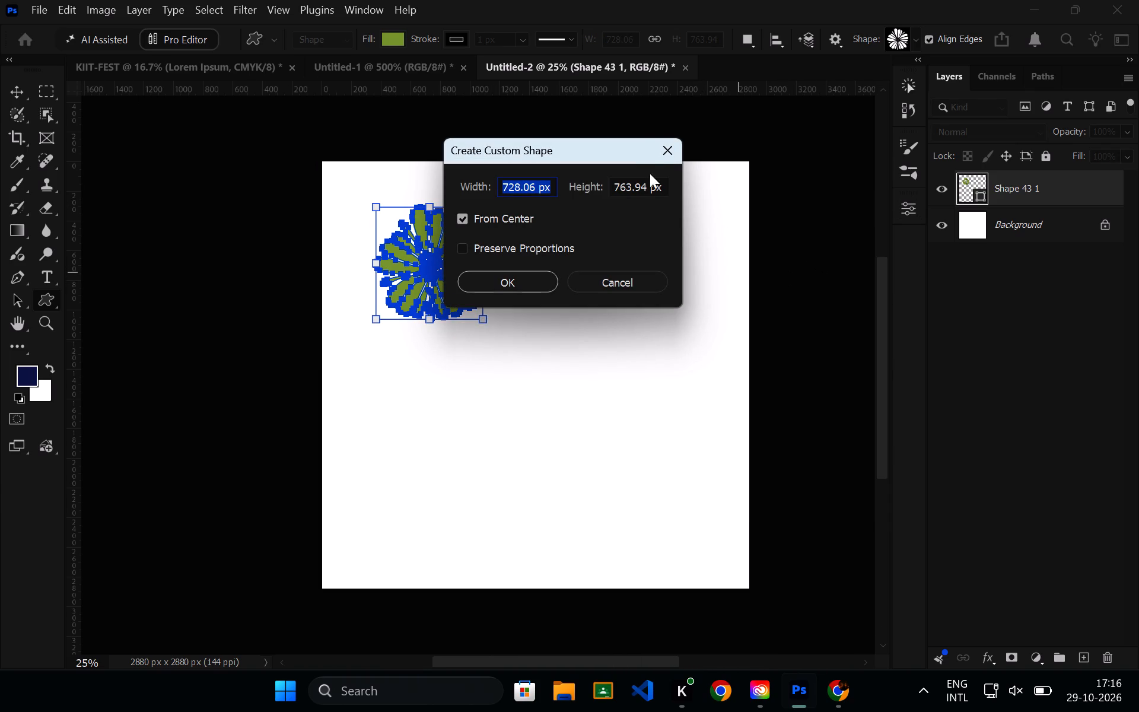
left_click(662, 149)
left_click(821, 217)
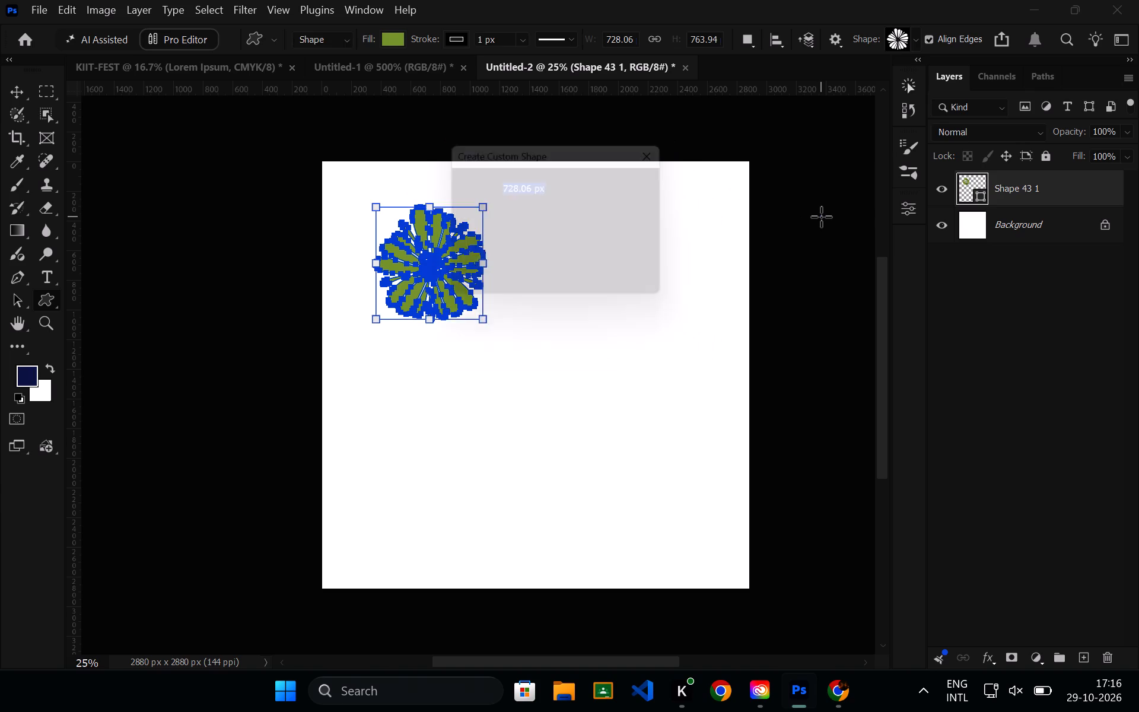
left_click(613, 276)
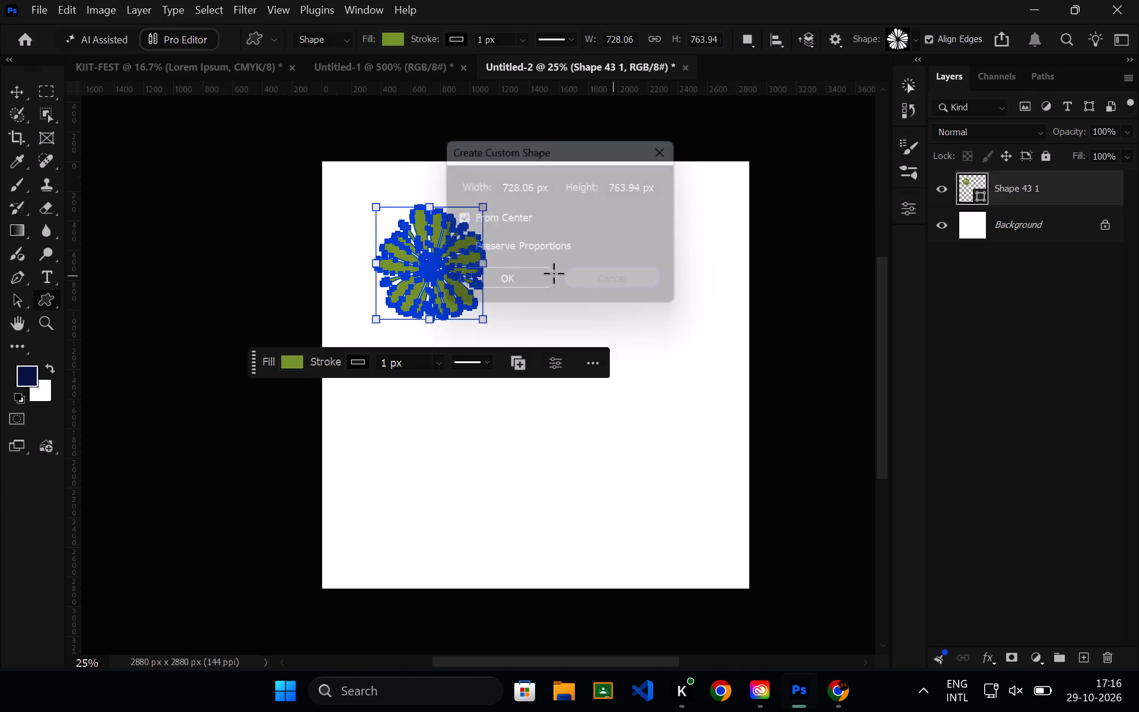
Draw a second, larger flower of about 1321 by 1356 px centered over the first one.
left_click_drag(433, 268, 530, 330)
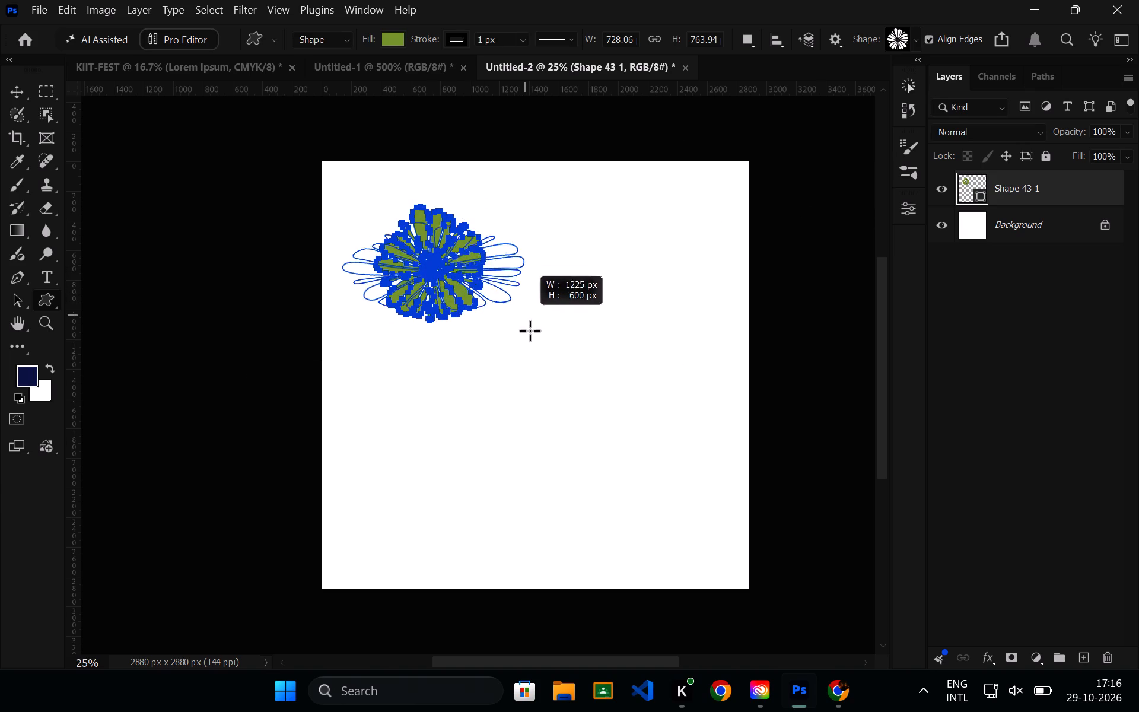
left_click_drag(530, 330, 530, 367)
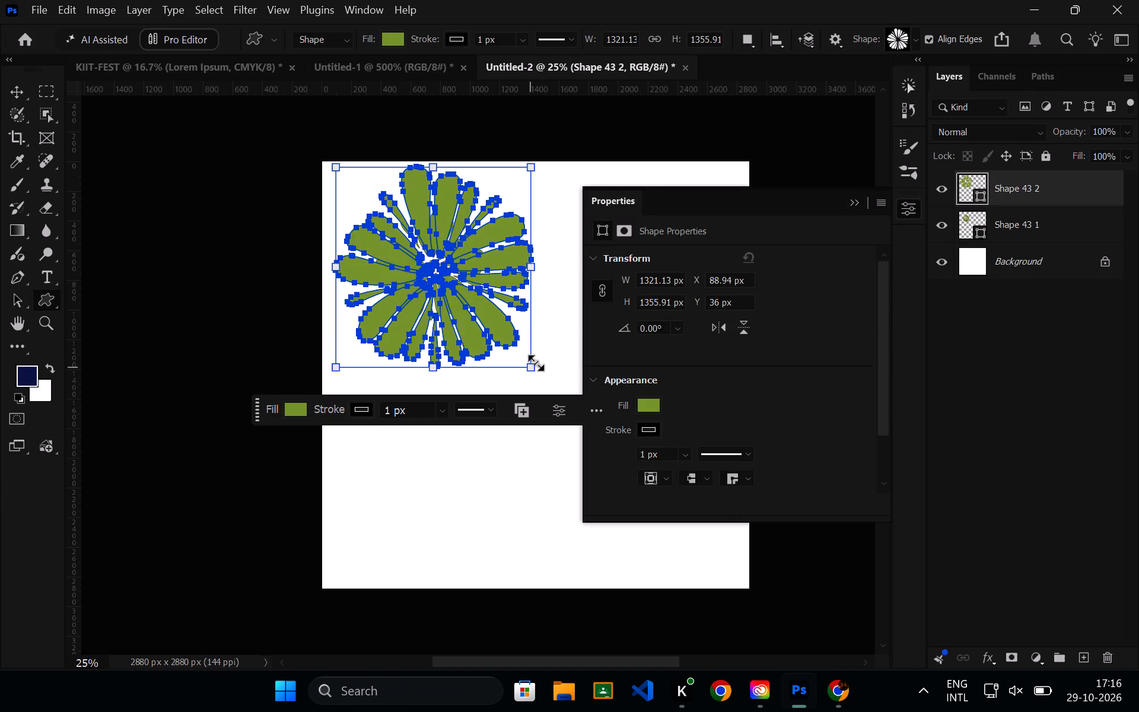
Create two more flowers at the second flower's size, one cut by the canvas's left edge and one near its upper middle.
left_click(304, 325)
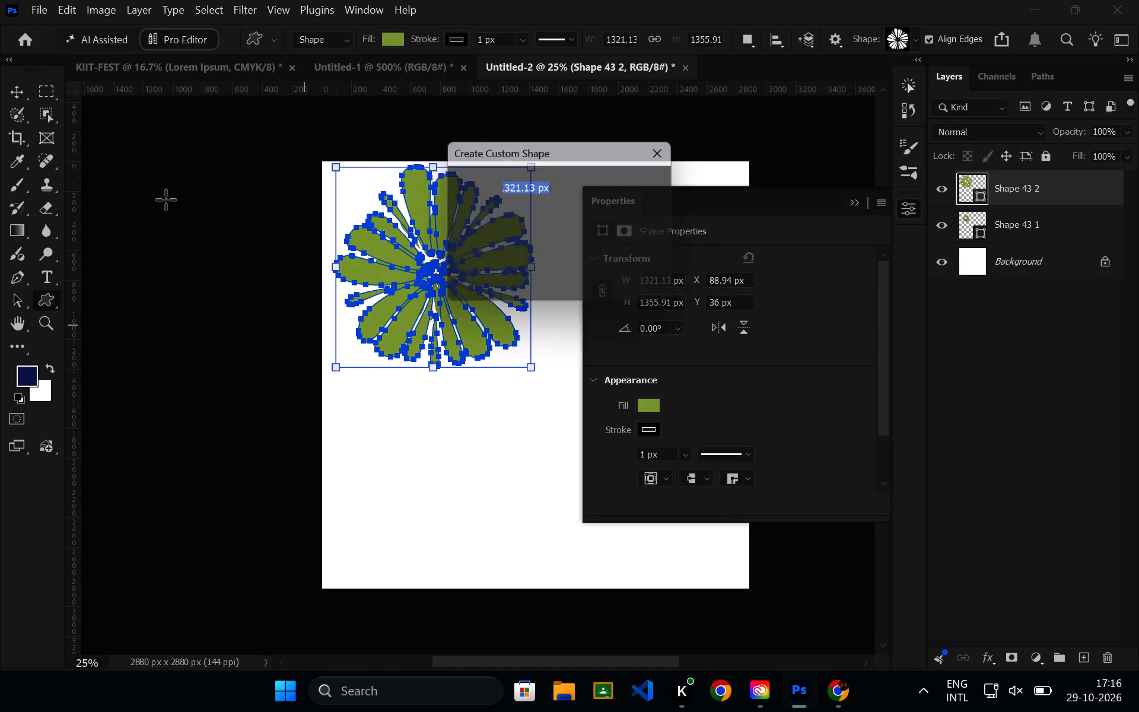
left_click(15, 89)
left_click(15, 89)
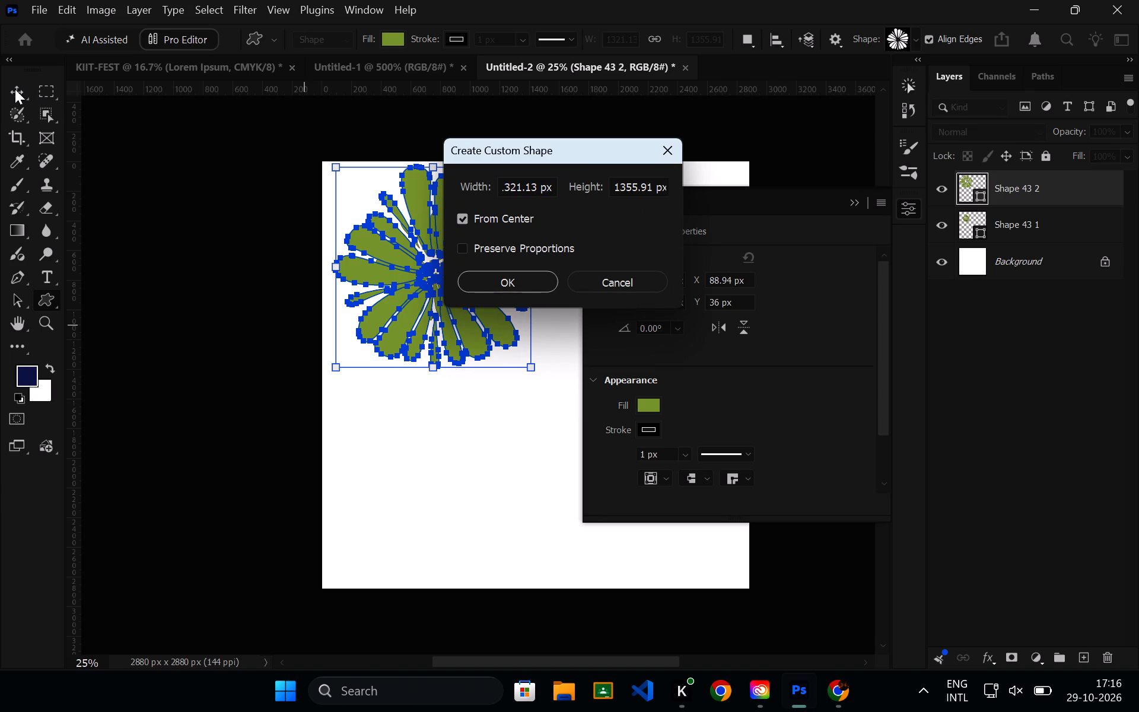
left_click(500, 290)
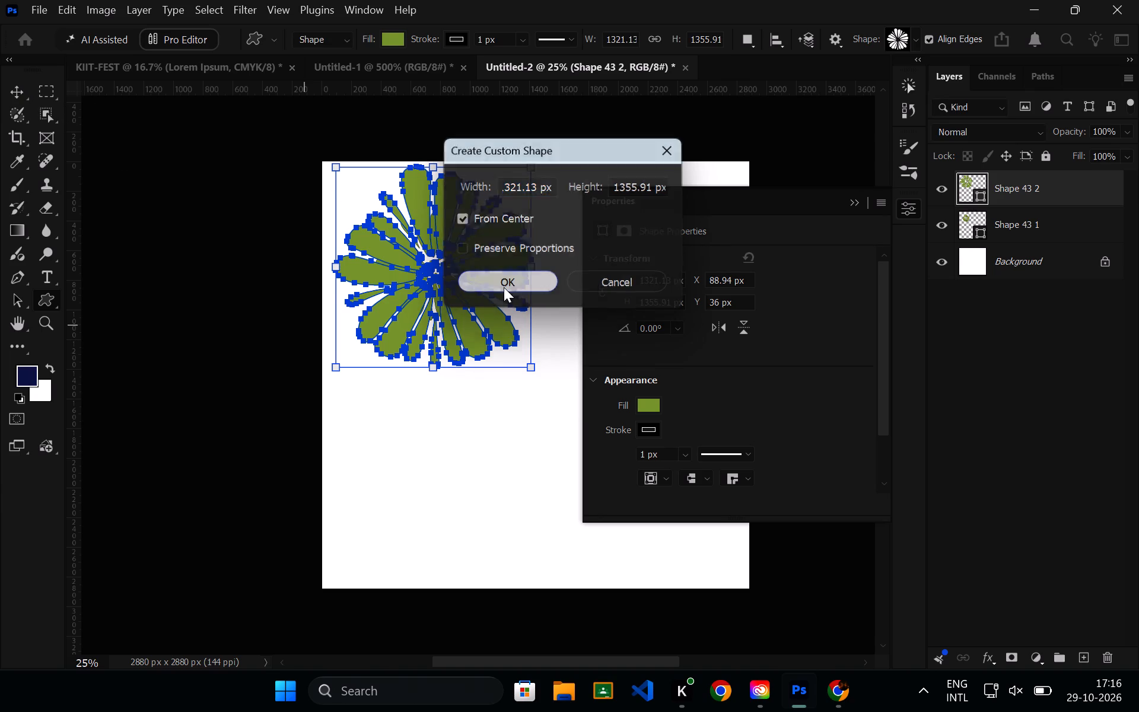
left_click(504, 287)
left_click(528, 278)
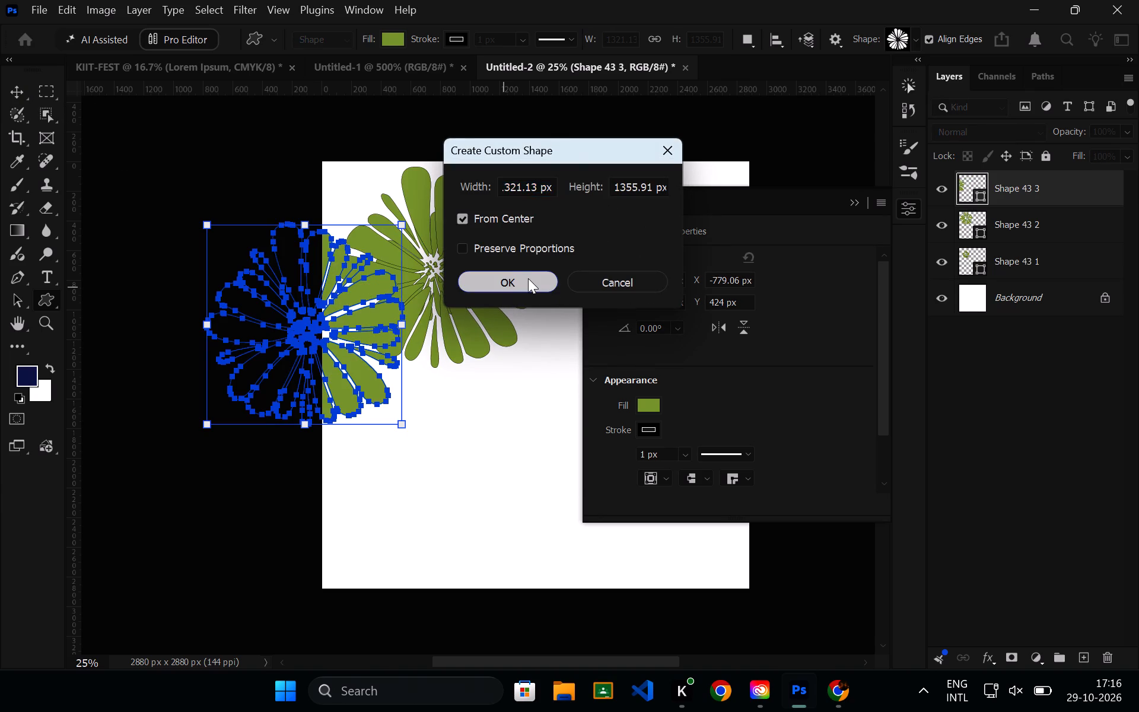
Move the Shape 43 2 flower down to about X 360 px, Y 1102 px, and collapse the shape properties.
left_click(20, 98)
left_click_drag(480, 318, 518, 463)
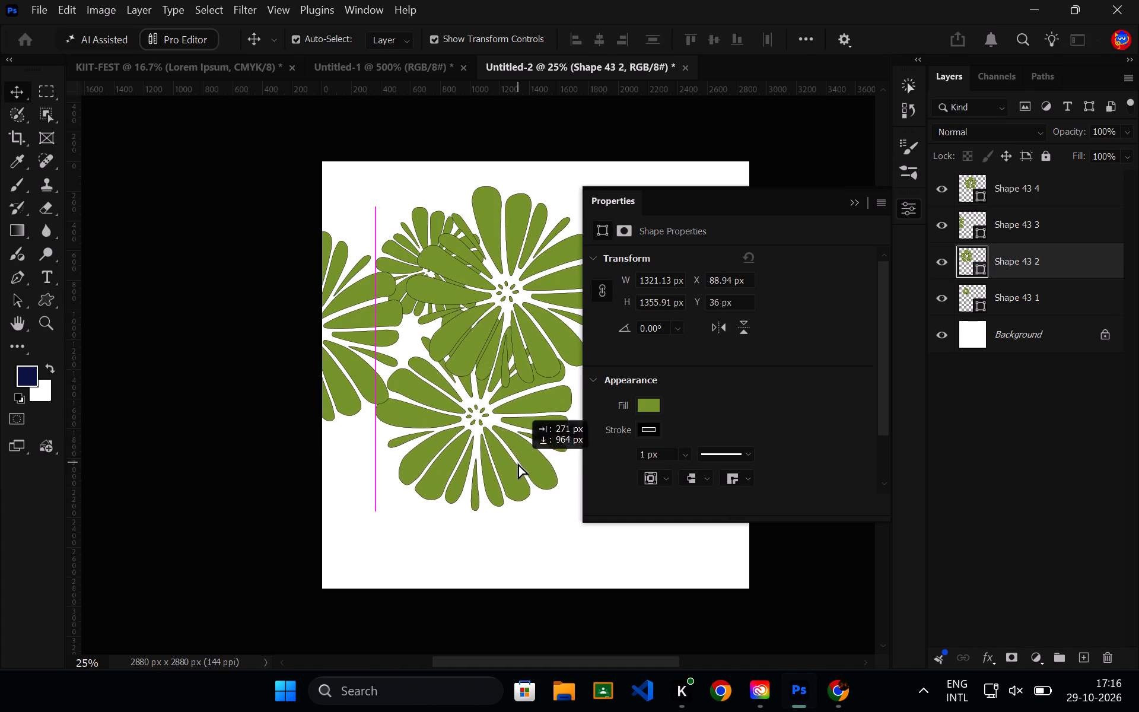
left_click_drag(518, 463, 517, 480)
left_click(858, 202)
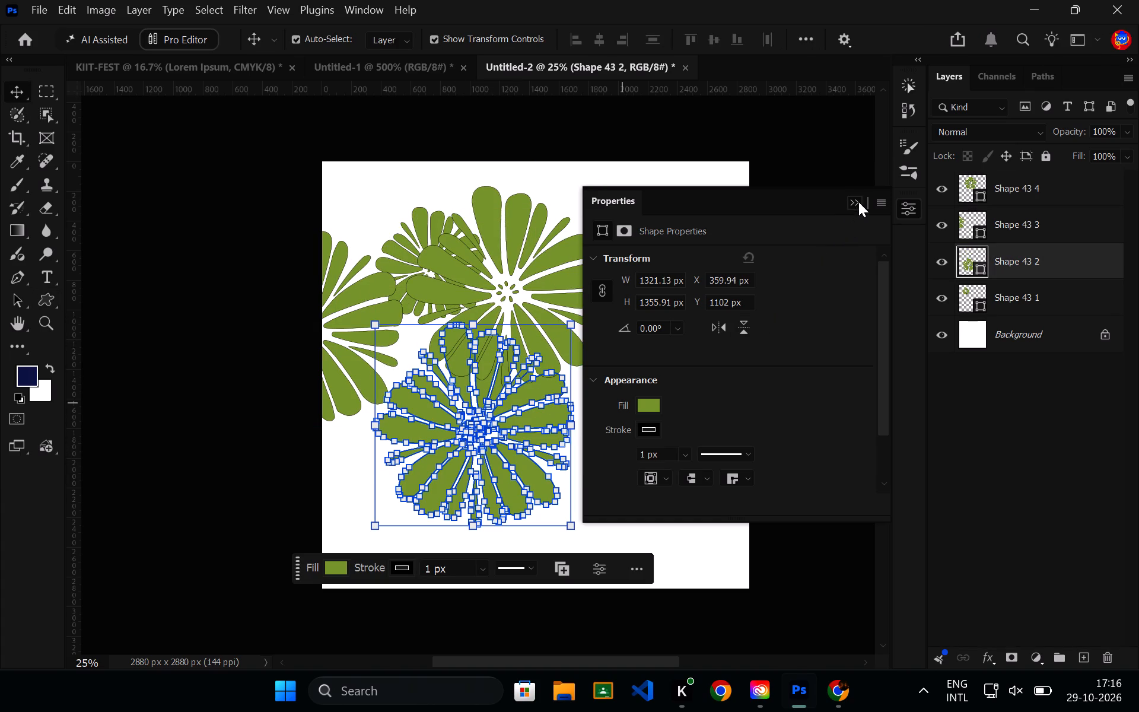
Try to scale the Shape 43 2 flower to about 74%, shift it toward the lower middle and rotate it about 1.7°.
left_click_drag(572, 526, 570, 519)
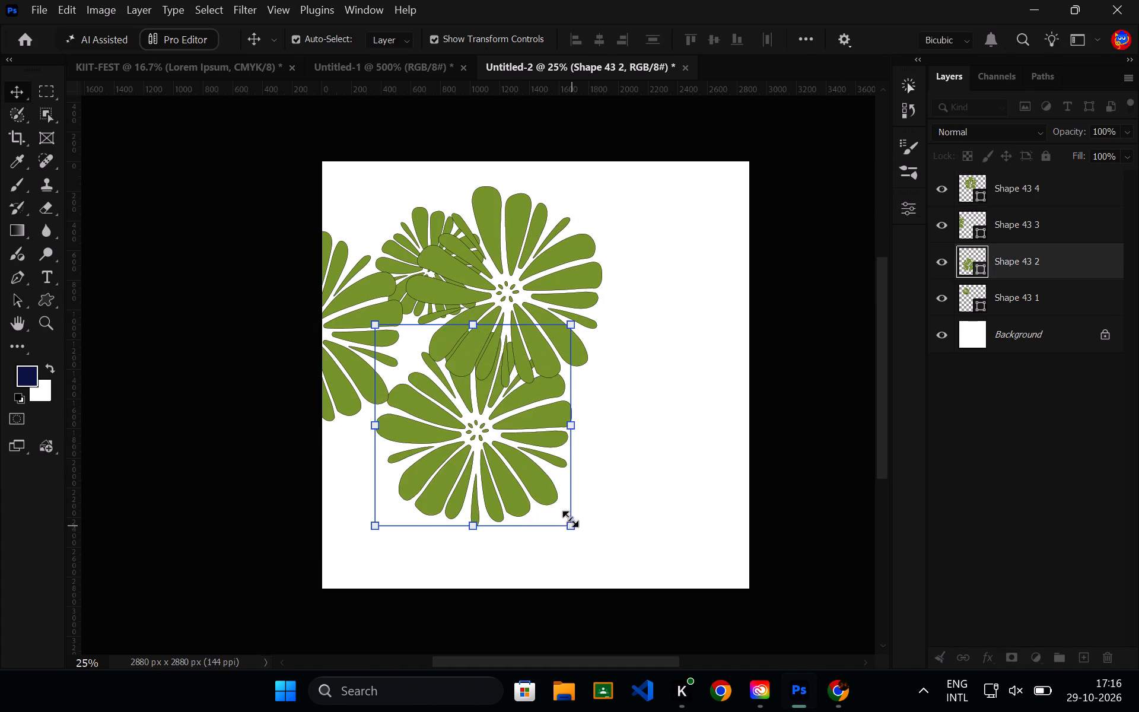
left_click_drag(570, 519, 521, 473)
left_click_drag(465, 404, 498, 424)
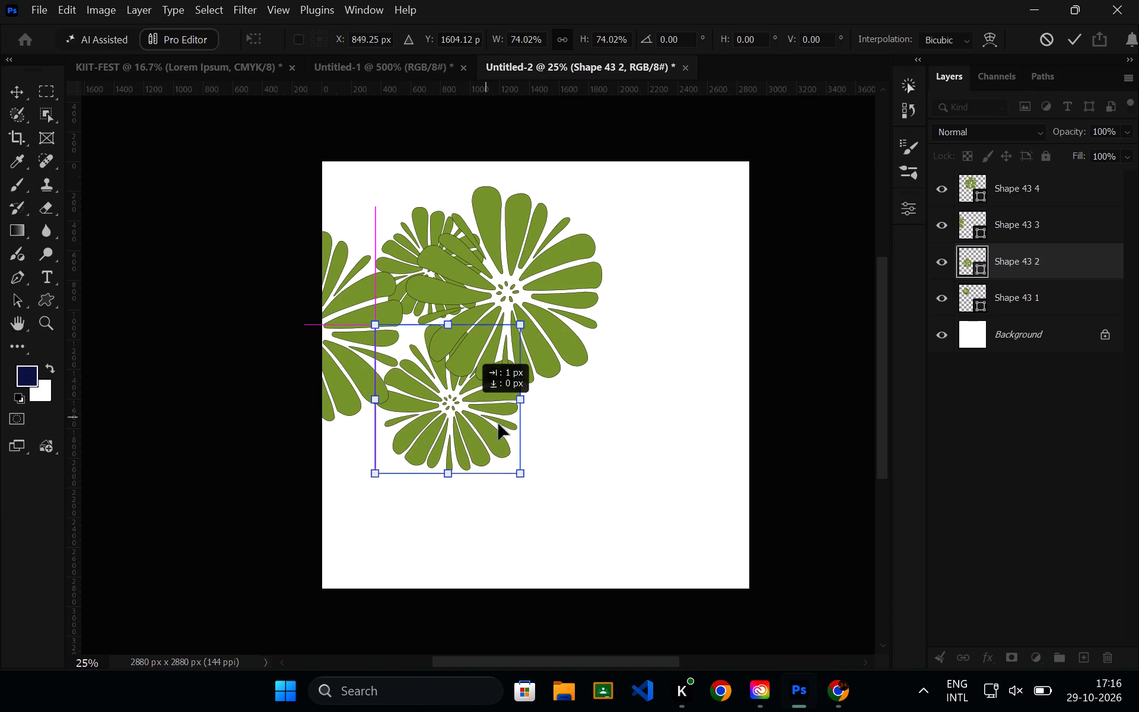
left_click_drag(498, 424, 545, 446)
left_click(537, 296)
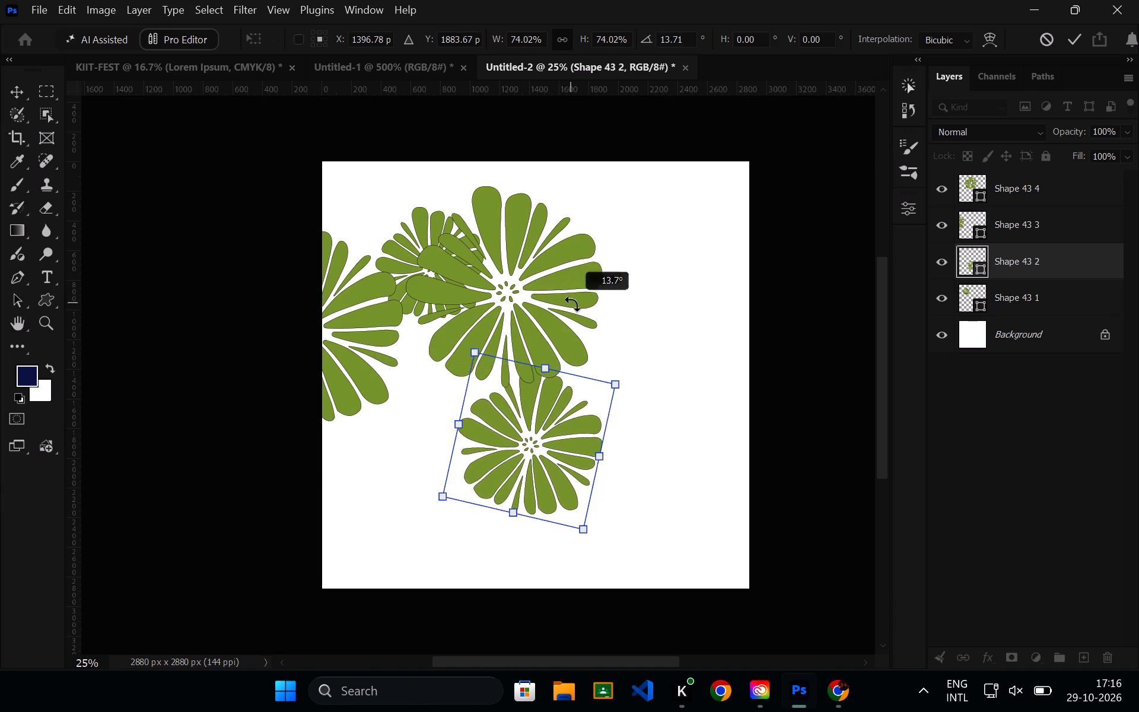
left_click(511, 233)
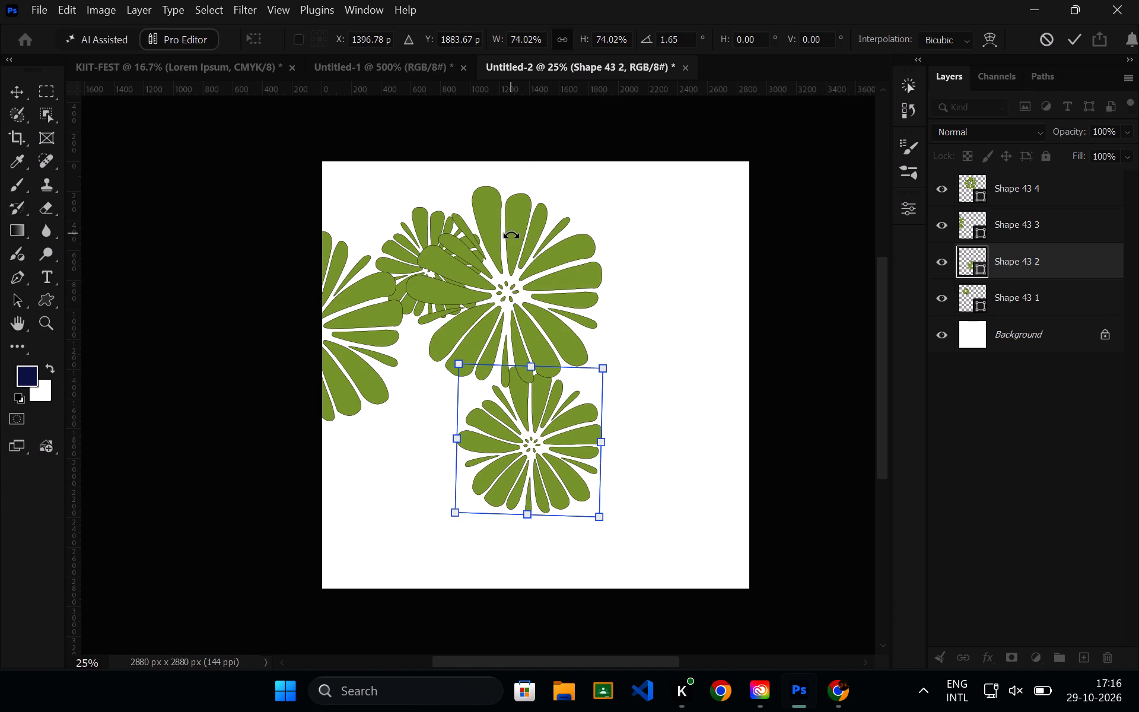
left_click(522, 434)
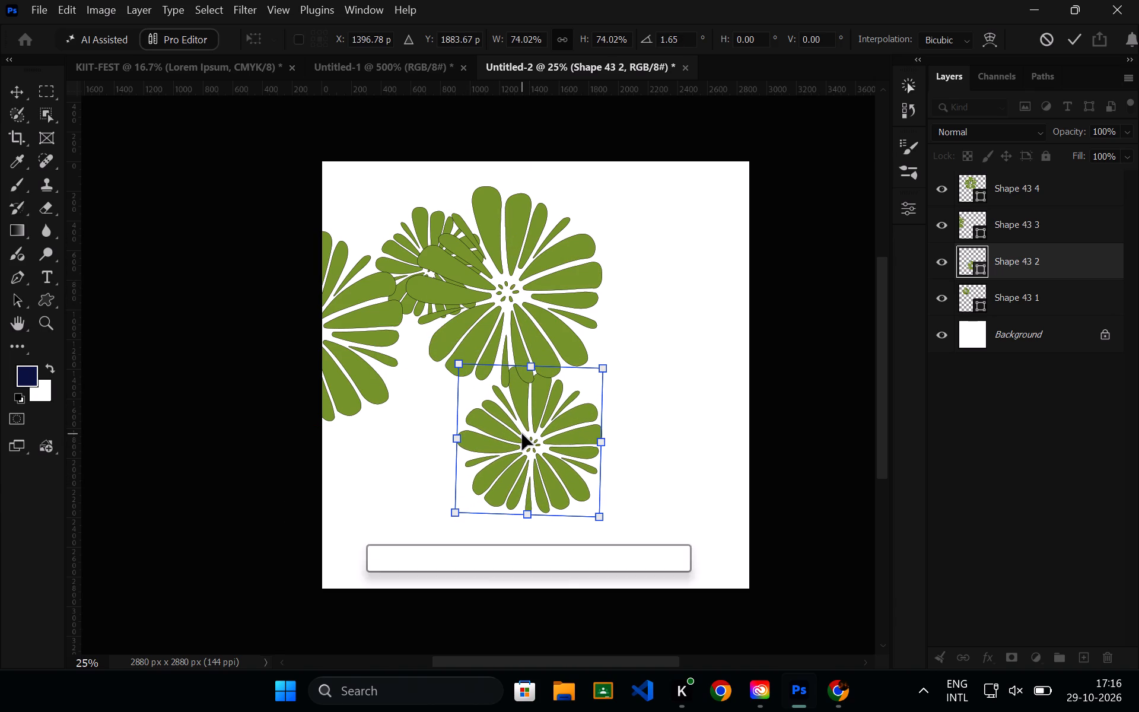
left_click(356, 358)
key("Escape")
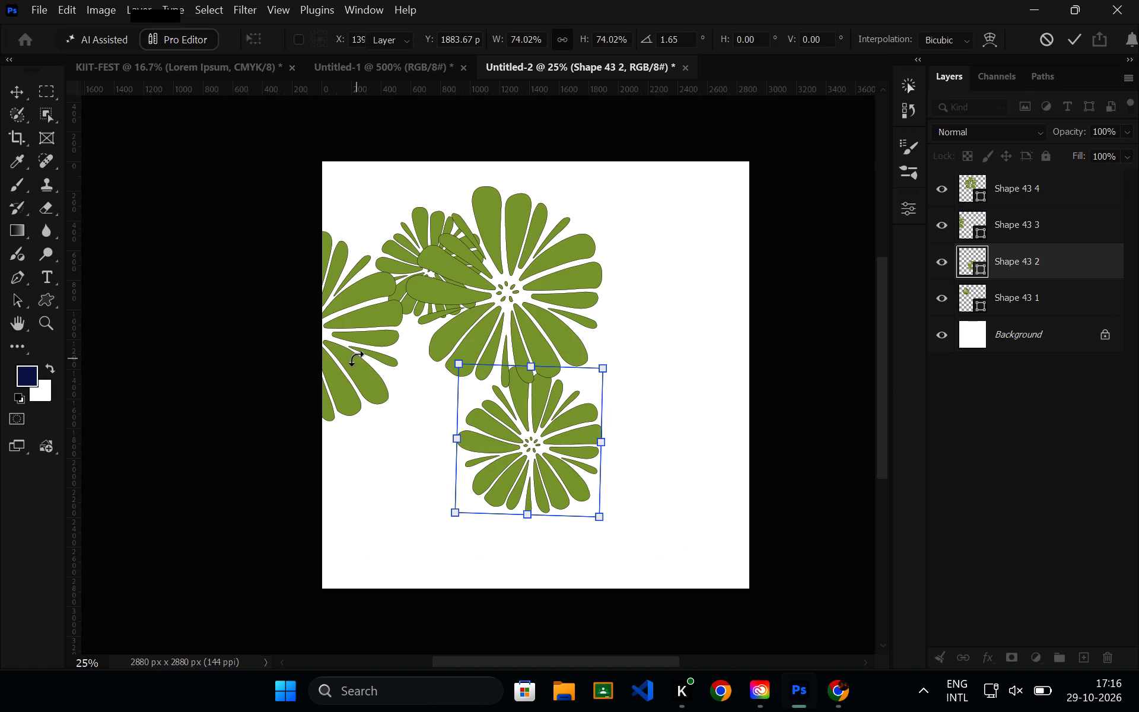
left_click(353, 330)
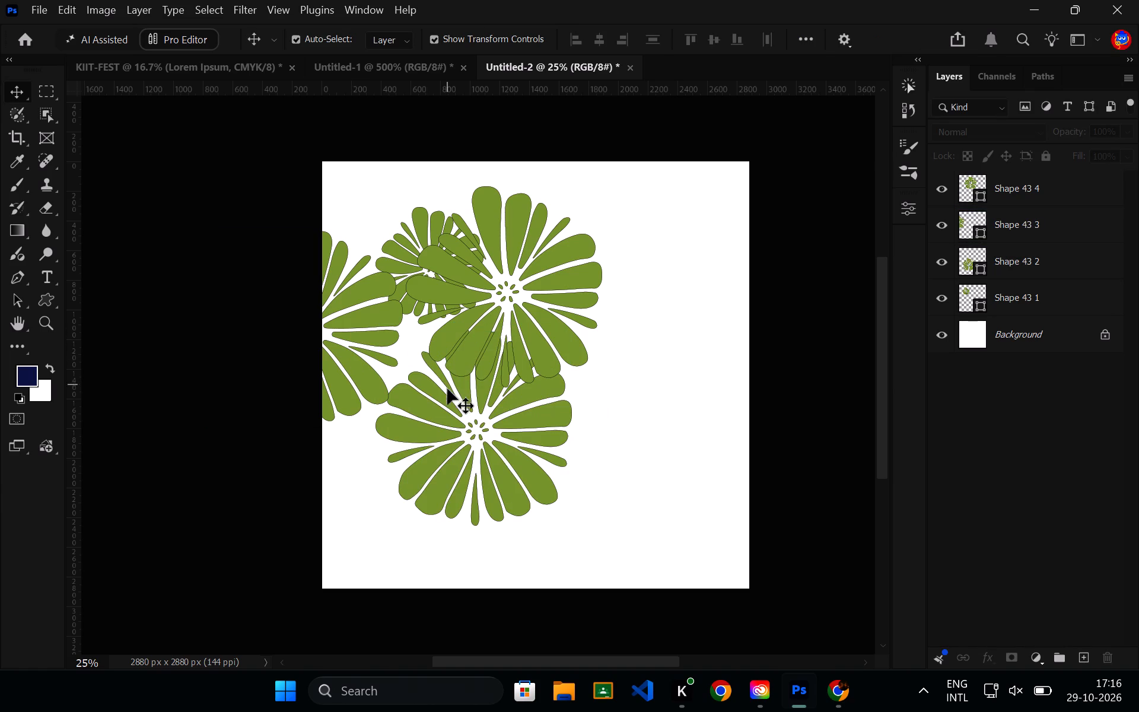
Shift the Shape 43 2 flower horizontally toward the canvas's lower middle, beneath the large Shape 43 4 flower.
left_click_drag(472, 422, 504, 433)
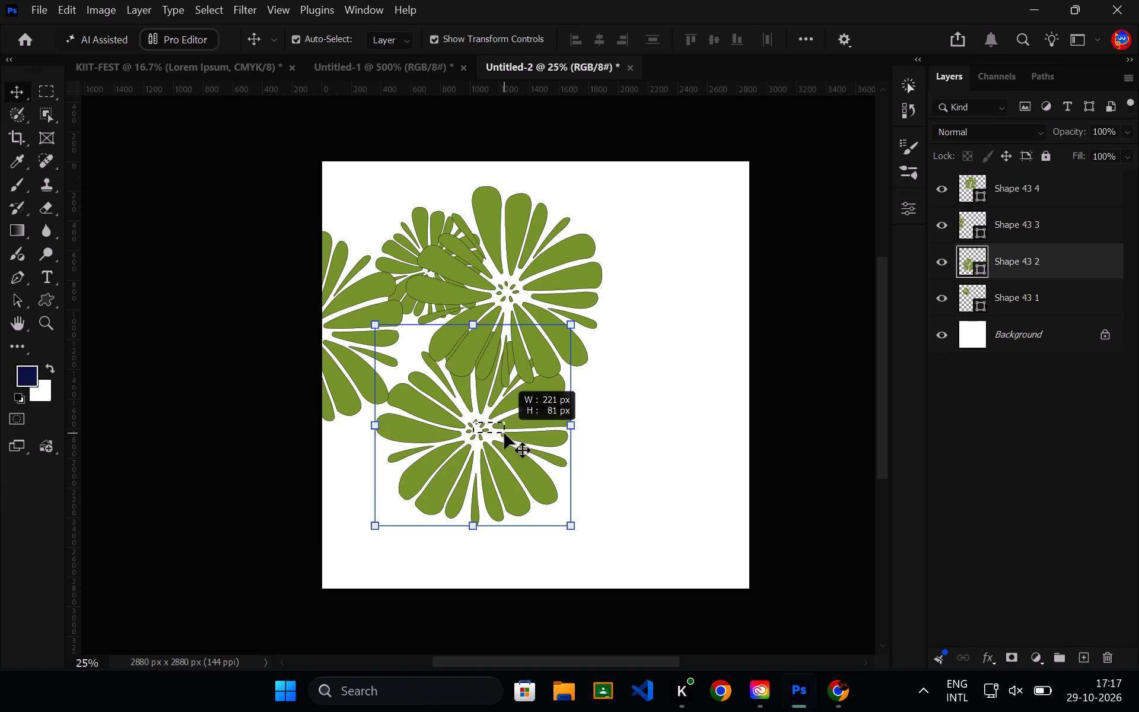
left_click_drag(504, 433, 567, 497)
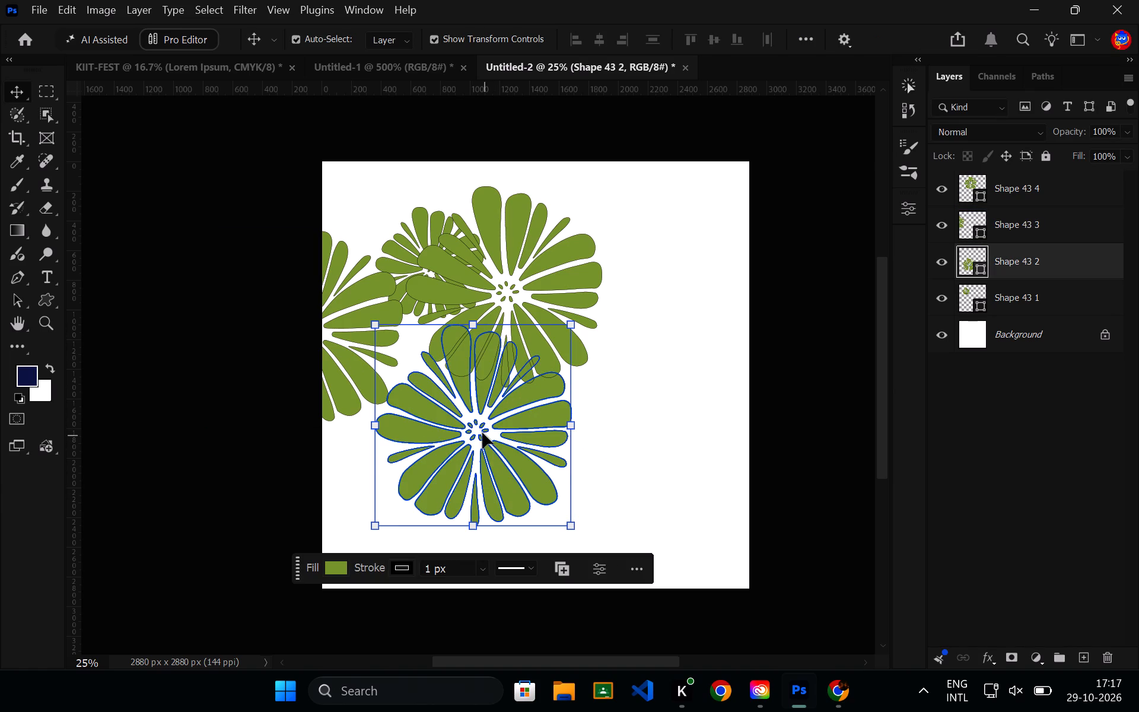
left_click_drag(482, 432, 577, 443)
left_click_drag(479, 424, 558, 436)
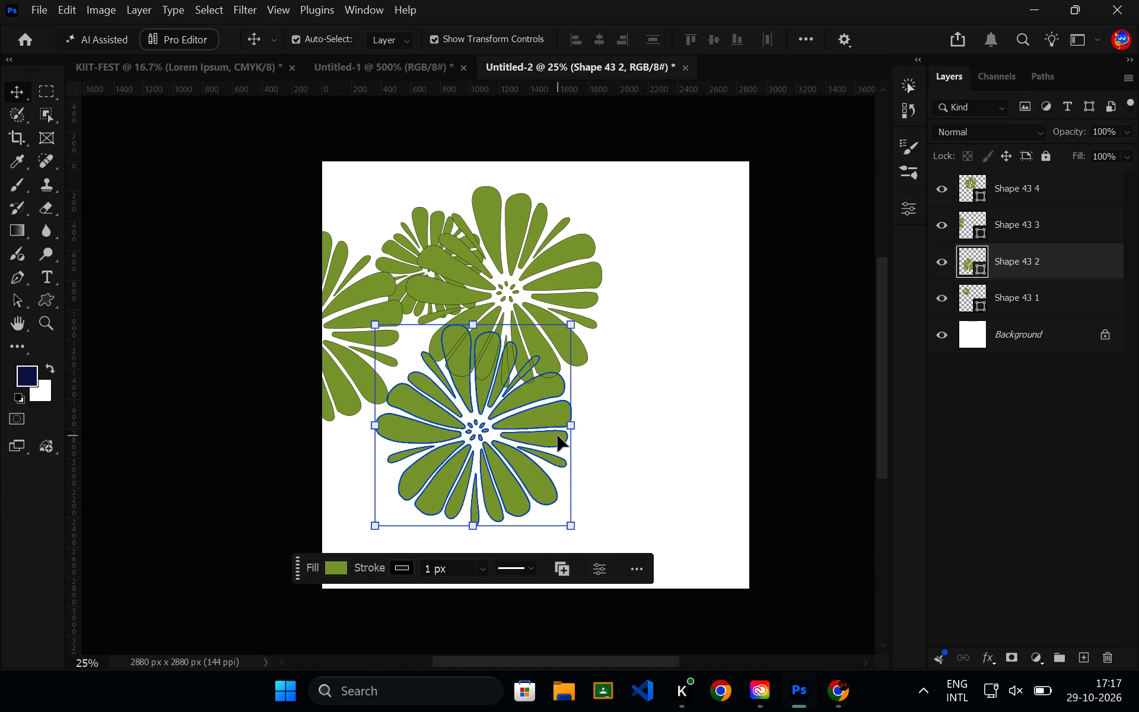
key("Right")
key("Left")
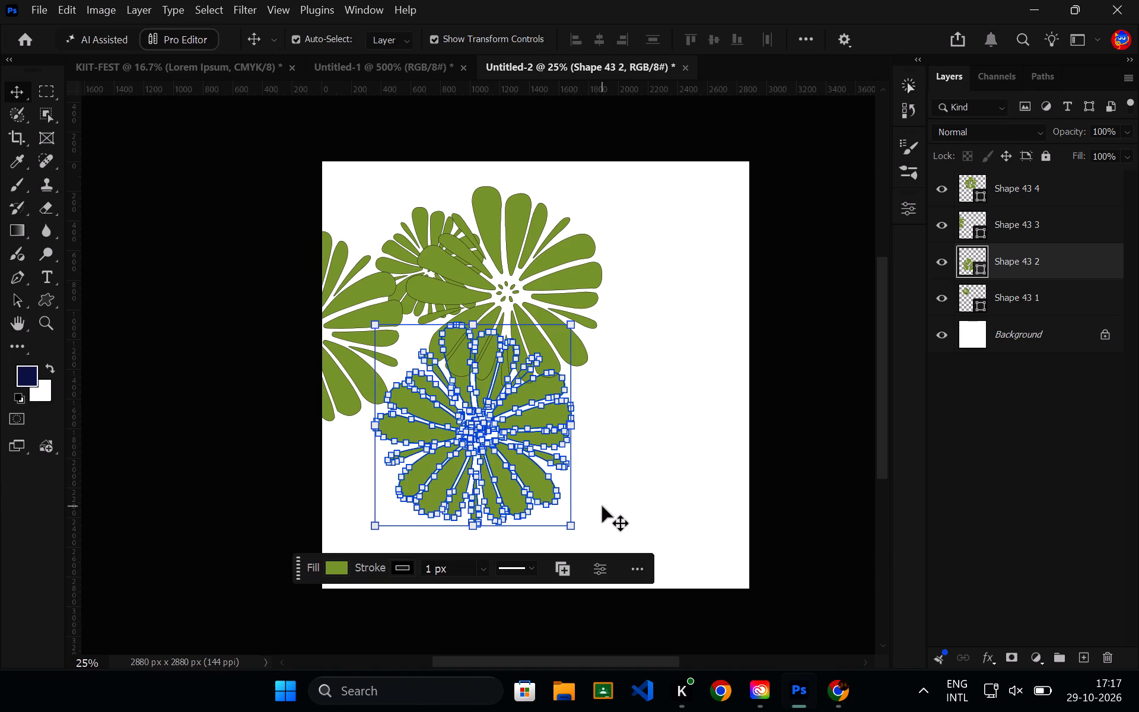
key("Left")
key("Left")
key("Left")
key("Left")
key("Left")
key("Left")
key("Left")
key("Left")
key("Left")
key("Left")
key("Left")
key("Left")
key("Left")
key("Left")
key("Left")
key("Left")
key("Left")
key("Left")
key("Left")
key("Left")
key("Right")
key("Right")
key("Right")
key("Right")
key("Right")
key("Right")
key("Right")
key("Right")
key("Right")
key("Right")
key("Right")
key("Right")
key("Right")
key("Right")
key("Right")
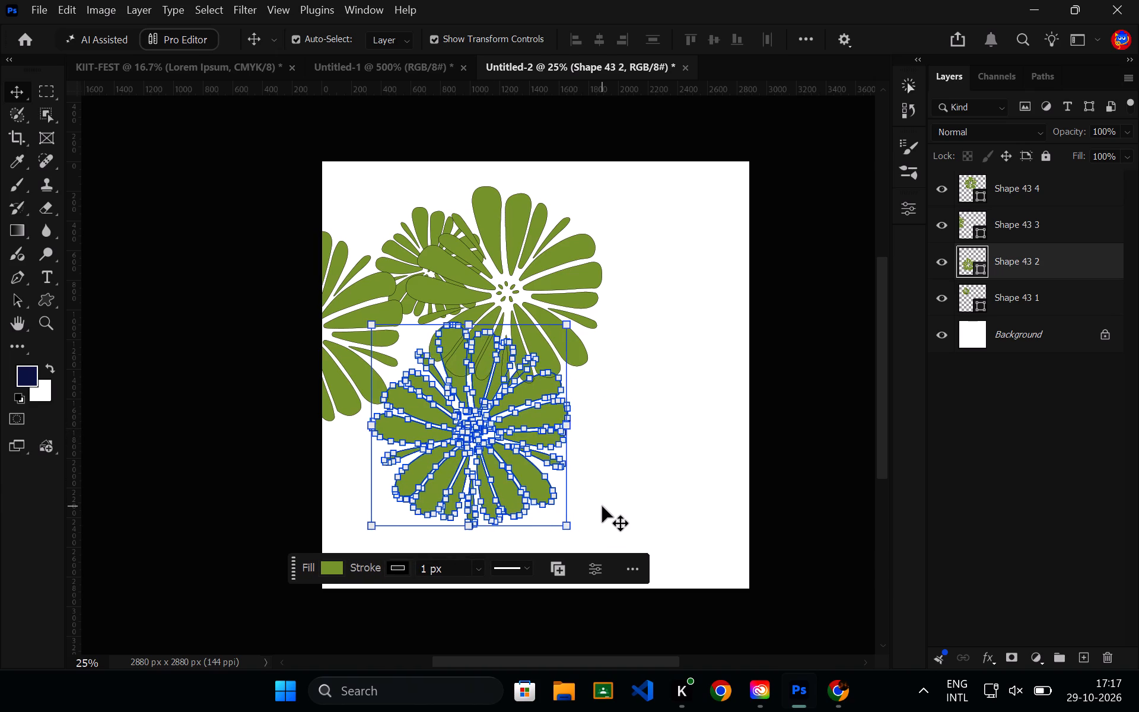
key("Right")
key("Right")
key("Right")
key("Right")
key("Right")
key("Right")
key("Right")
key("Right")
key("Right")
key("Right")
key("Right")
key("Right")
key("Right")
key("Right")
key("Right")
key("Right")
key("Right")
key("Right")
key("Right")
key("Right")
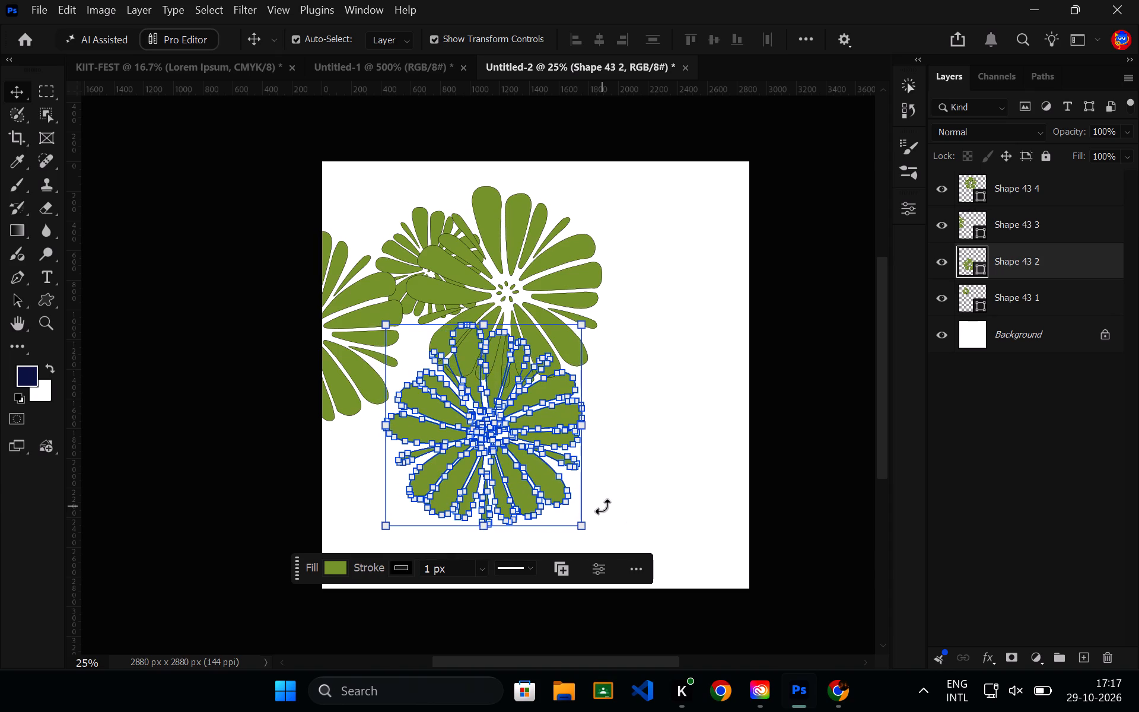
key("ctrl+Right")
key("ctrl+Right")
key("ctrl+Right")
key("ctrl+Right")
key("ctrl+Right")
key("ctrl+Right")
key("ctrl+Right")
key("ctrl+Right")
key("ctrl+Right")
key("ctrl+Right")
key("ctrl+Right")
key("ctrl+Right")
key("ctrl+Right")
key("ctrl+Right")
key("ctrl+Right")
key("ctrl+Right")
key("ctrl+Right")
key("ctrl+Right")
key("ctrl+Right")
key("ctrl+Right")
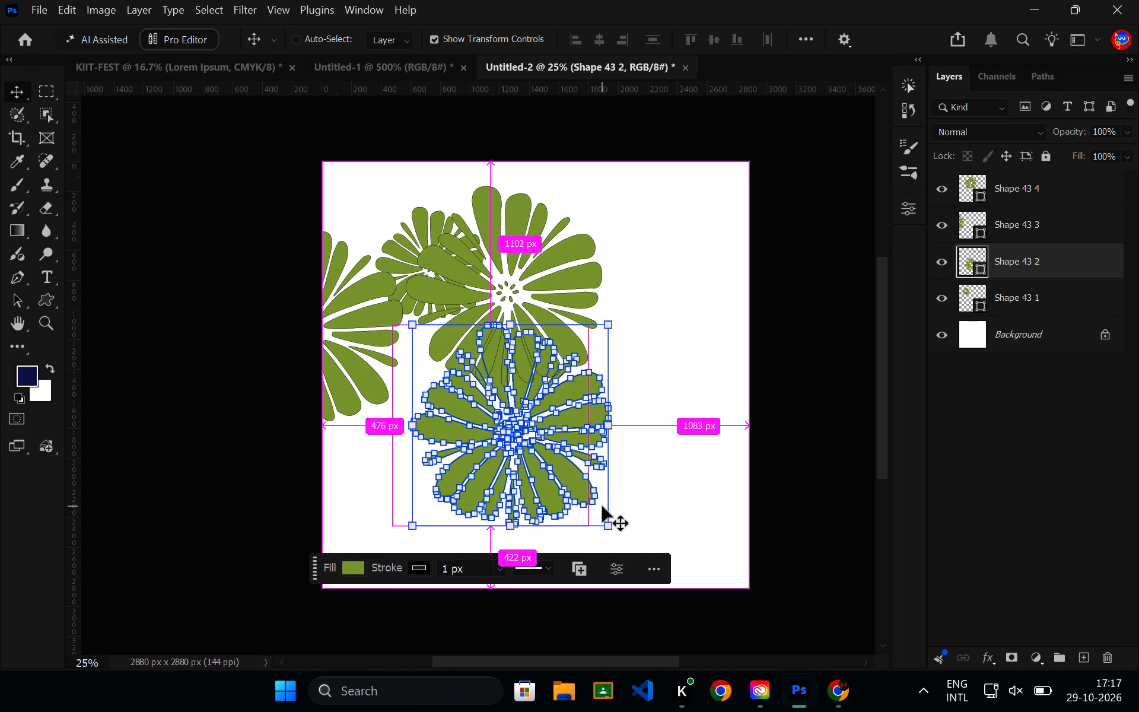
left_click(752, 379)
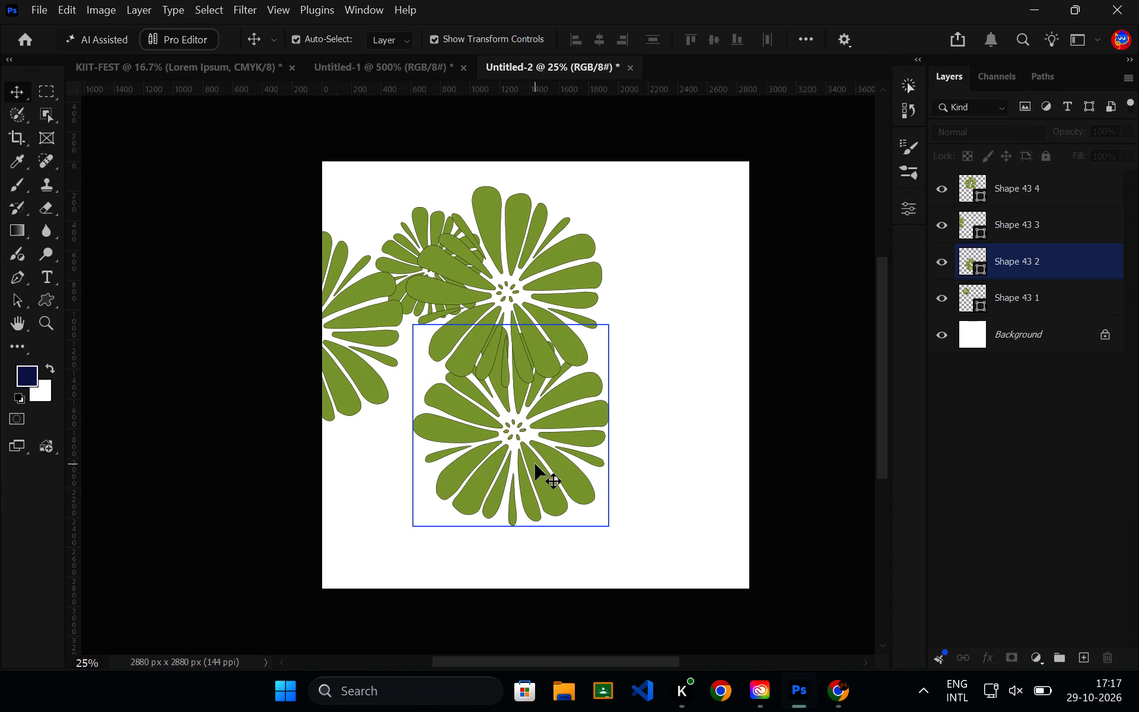
Move the Shape 43 2 flower into the canvas's bottom-right corner and scale it down to about 54%.
left_click_drag(535, 464, 673, 523)
left_click_drag(552, 389, 584, 417)
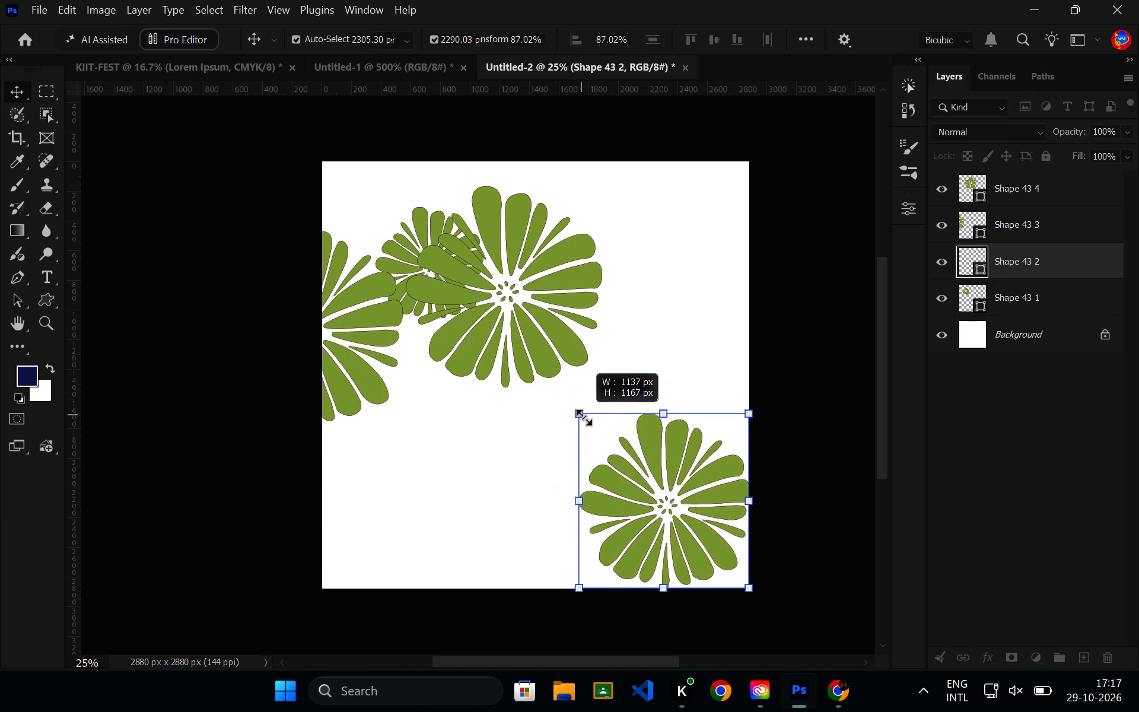
left_click_drag(584, 417, 638, 485)
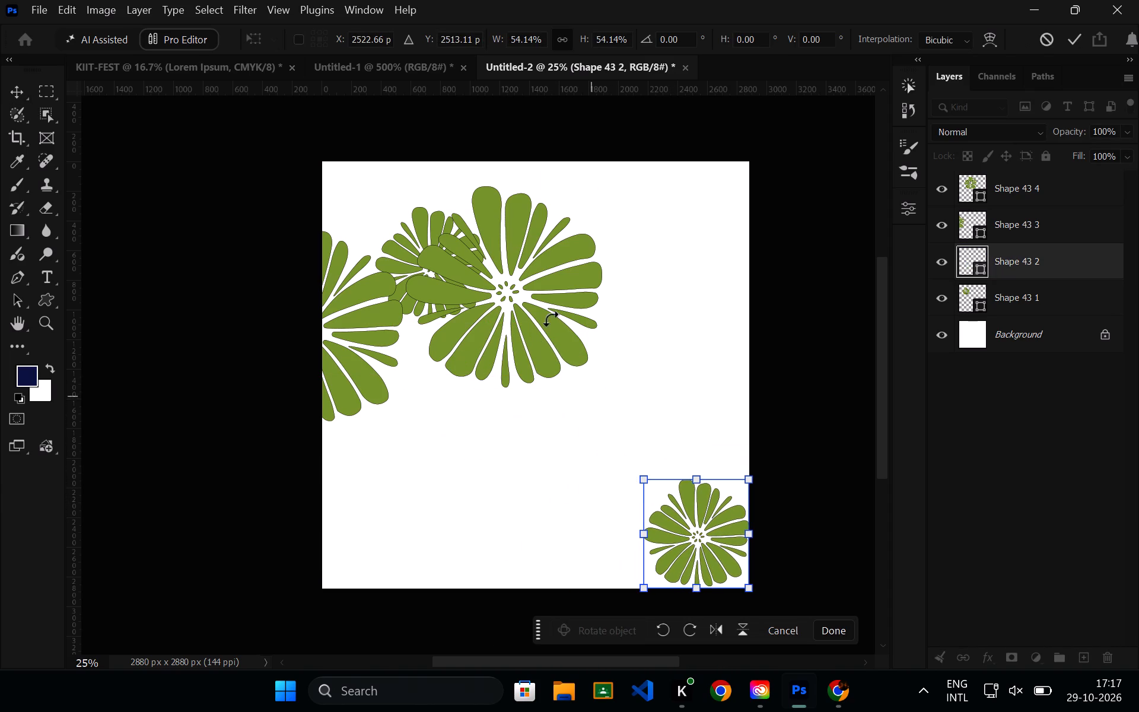
left_click(539, 303)
Move the Shape 43 3 flower into the canvas's top-right corner, scaled to about 54% and centred near X 2525 px, Y 364 px.
left_click(996, 218)
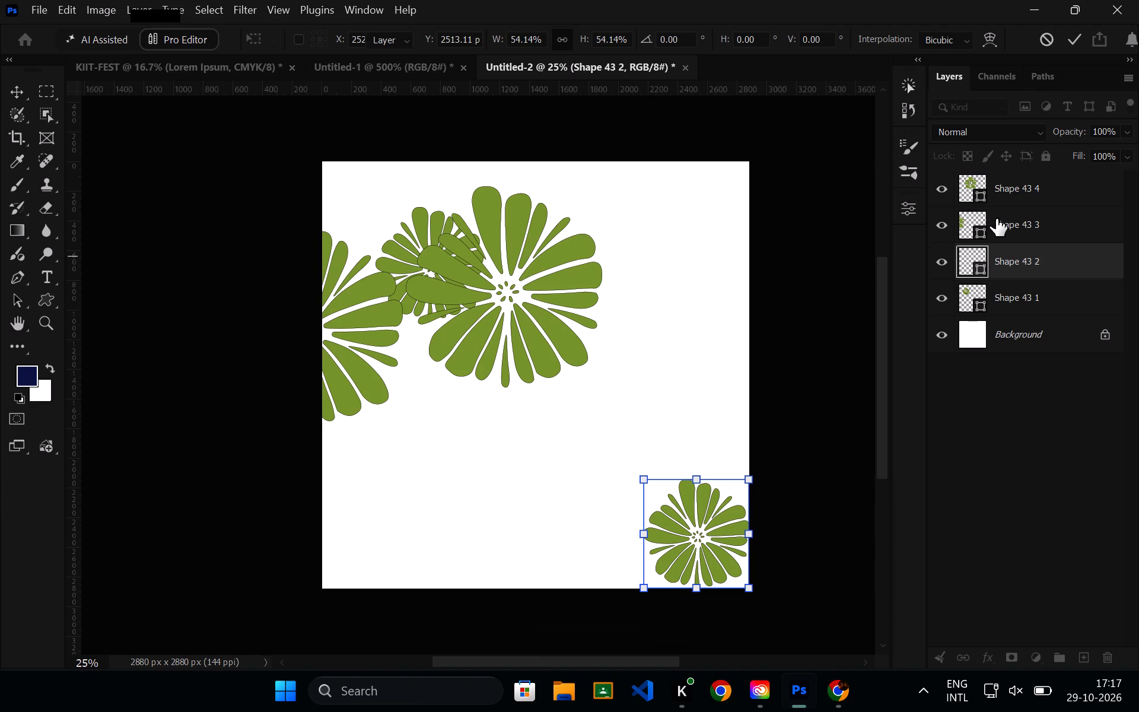
left_click_drag(344, 293, 425, 289)
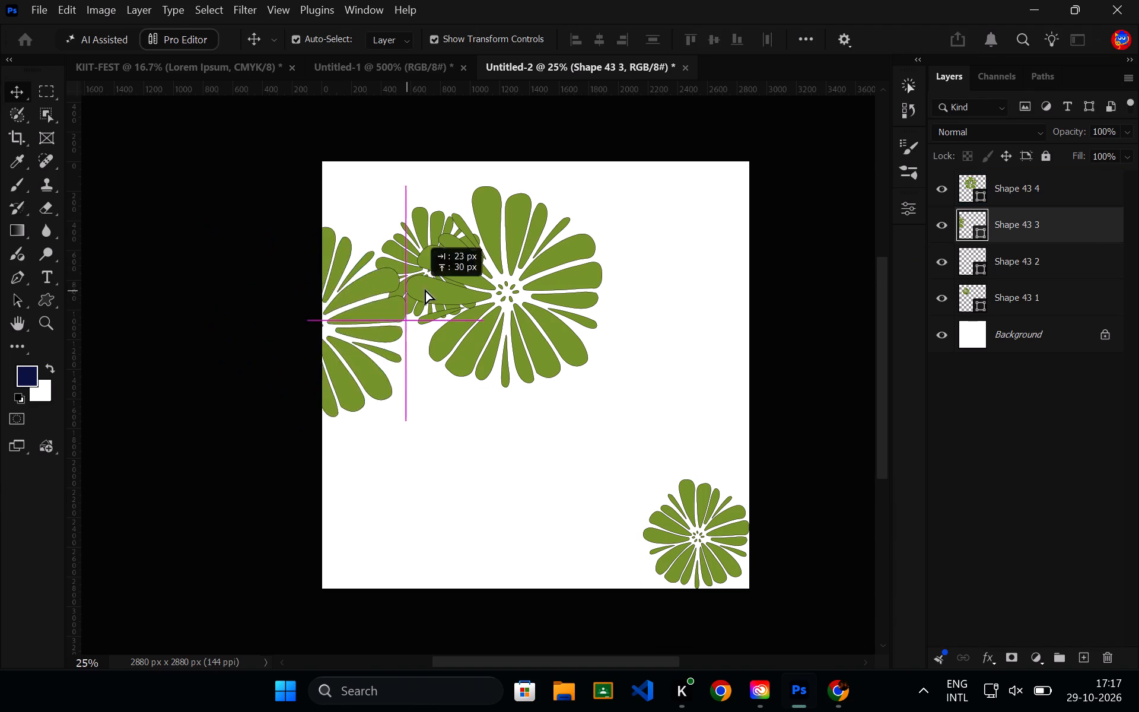
left_click_drag(425, 289, 679, 234)
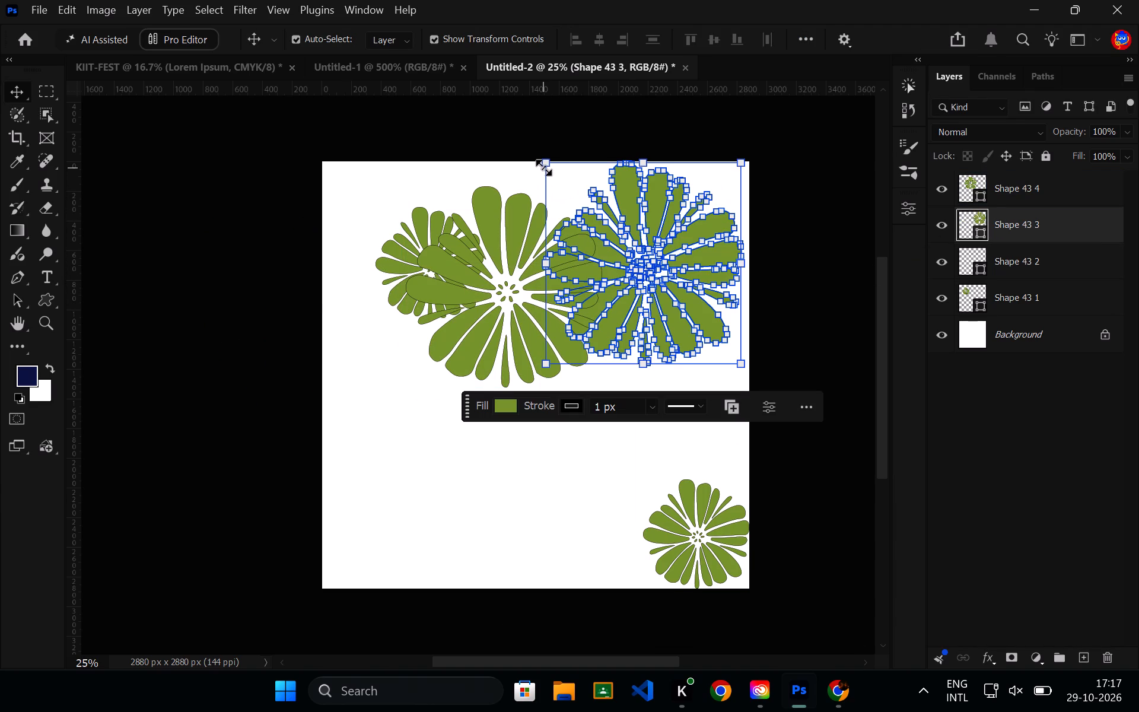
left_click_drag(544, 162, 571, 179)
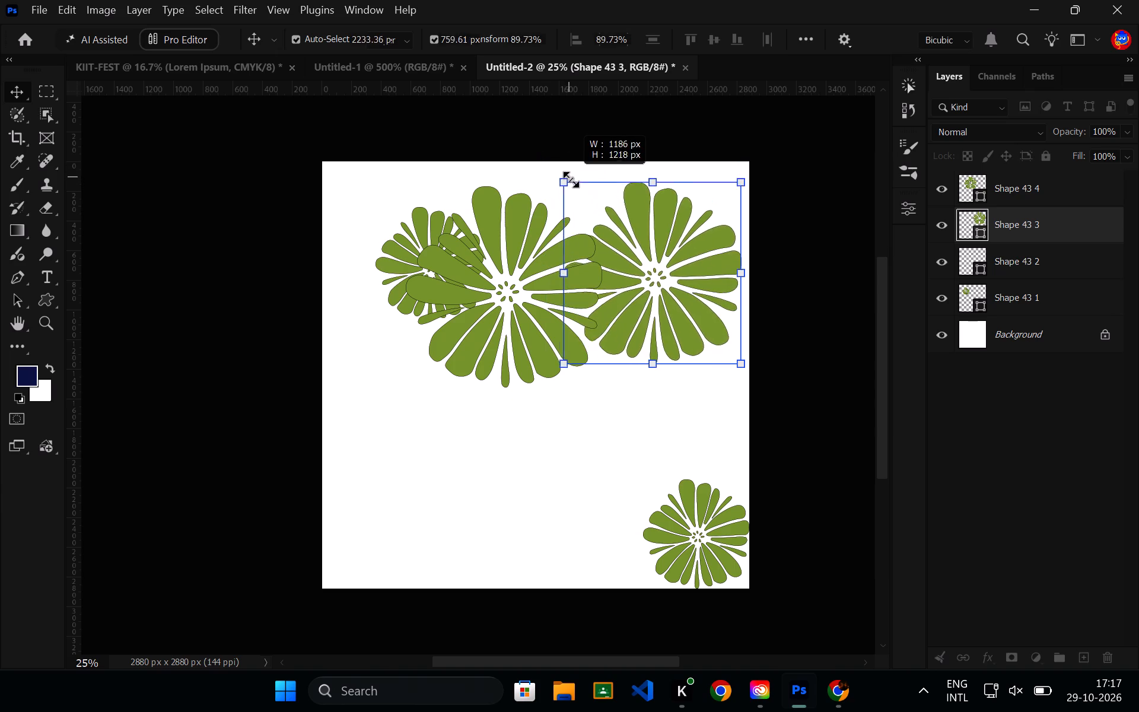
left_click_drag(571, 179, 640, 230)
left_click_drag(688, 290, 698, 209)
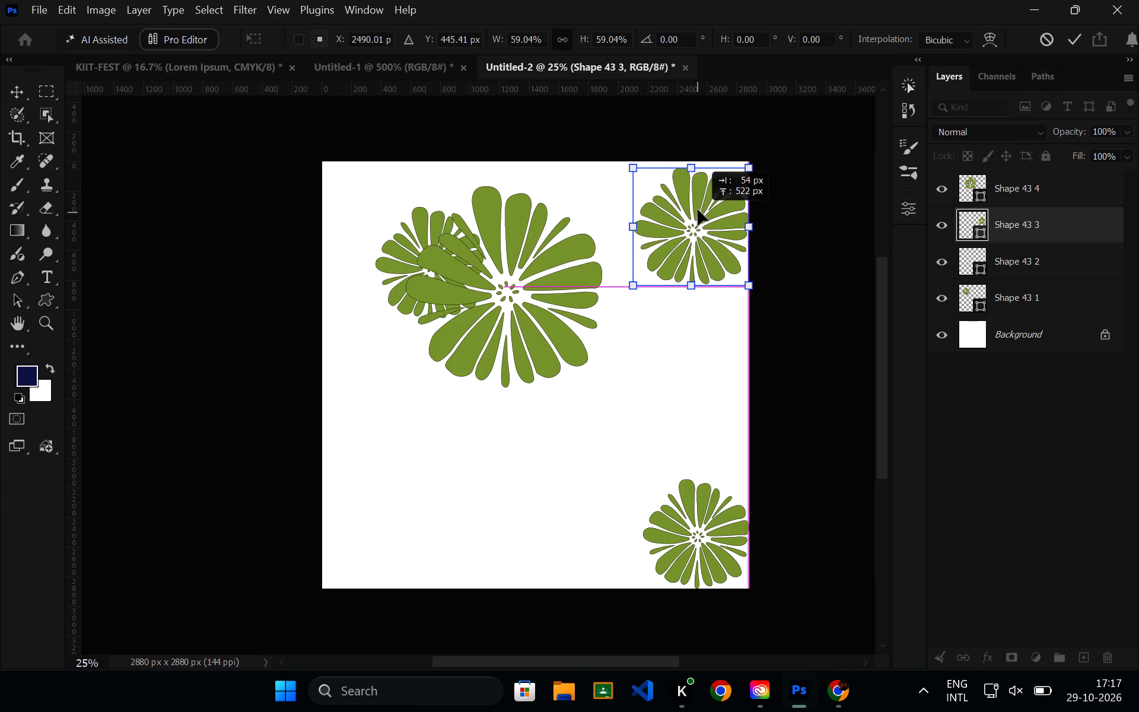
left_click_drag(698, 209, 694, 206)
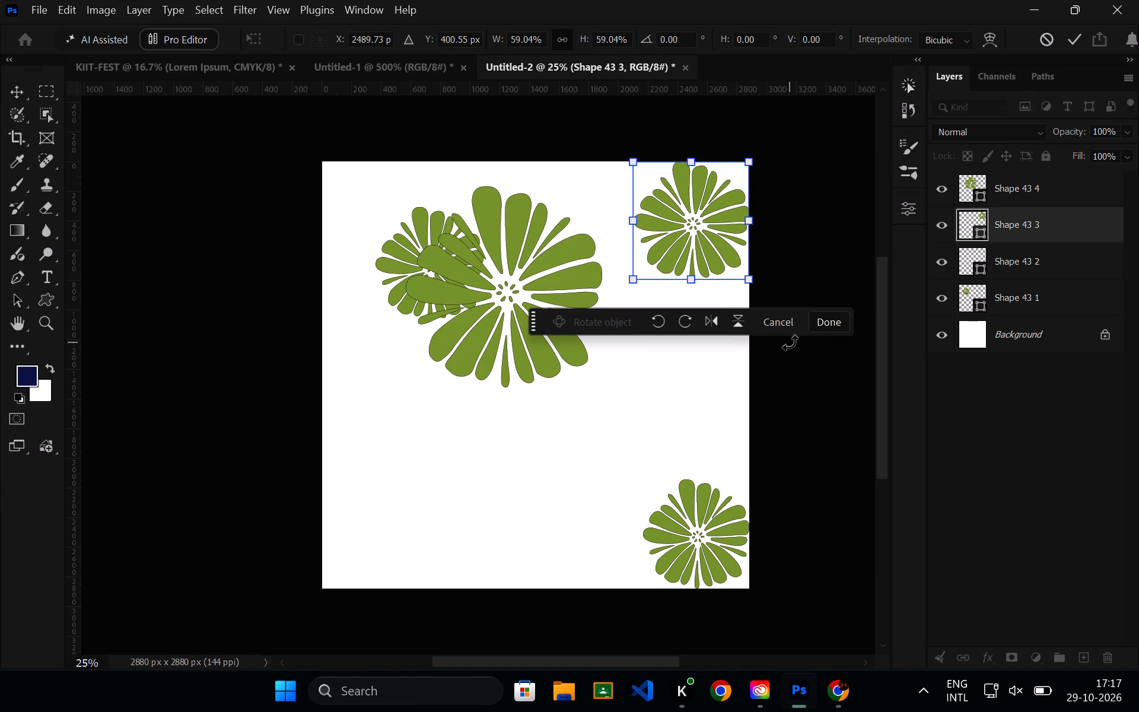
left_click_drag(629, 159, 632, 162)
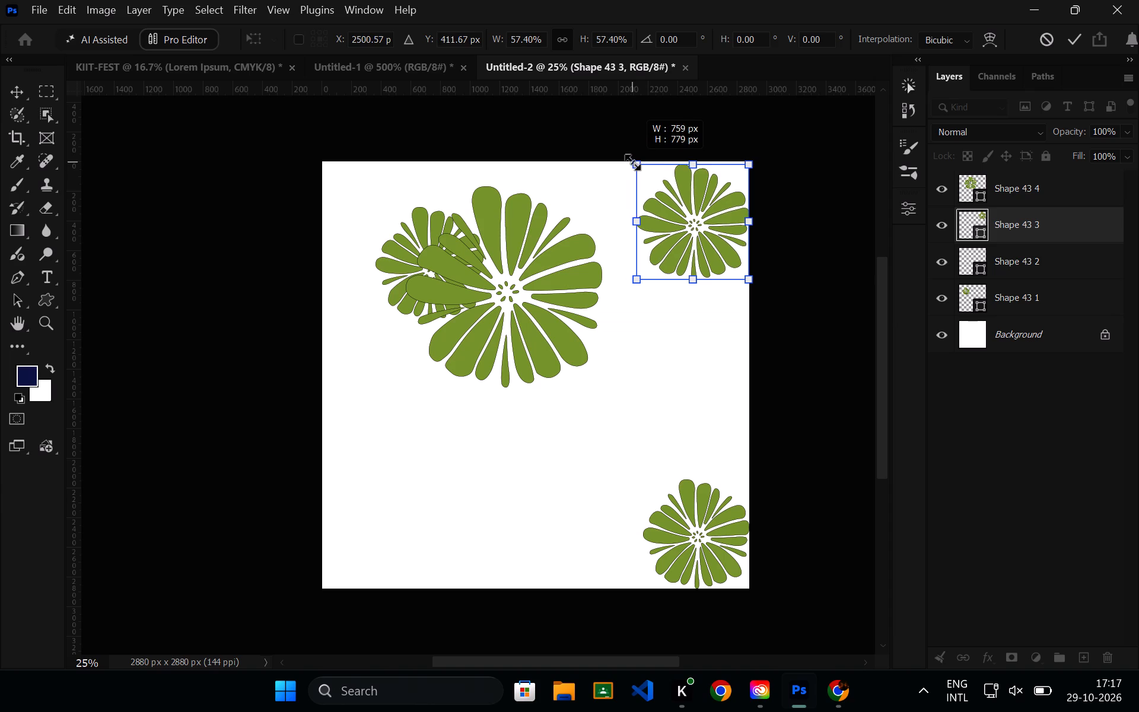
left_click_drag(632, 162, 639, 170)
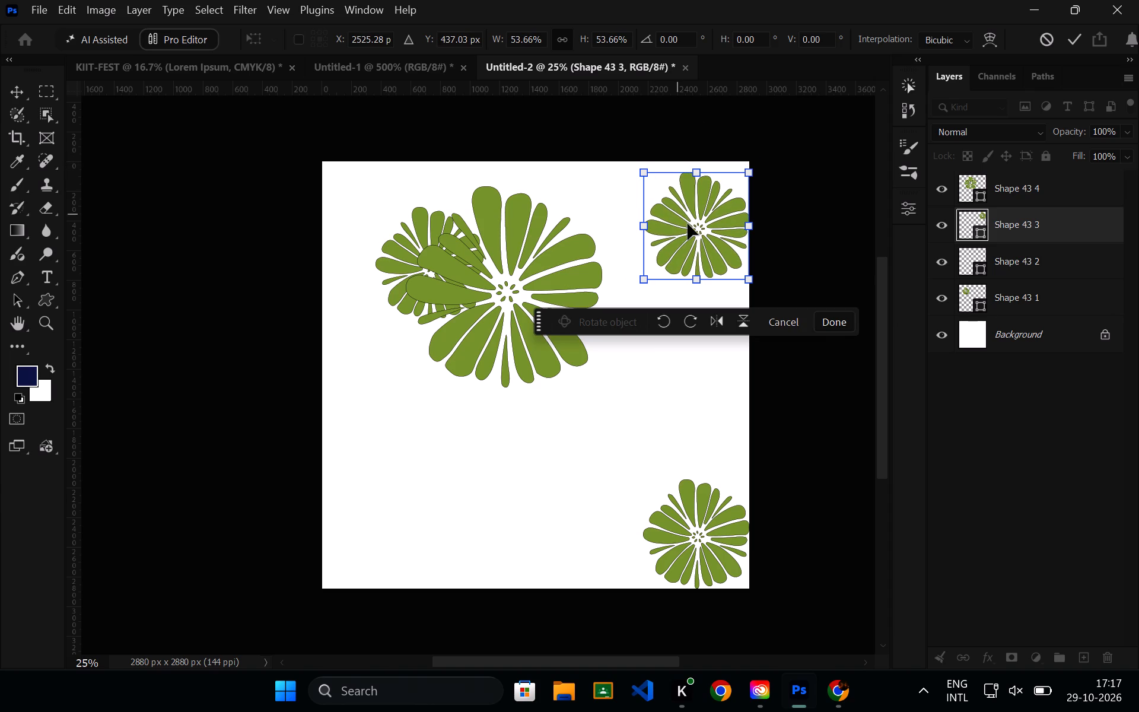
left_click_drag(693, 228, 693, 221)
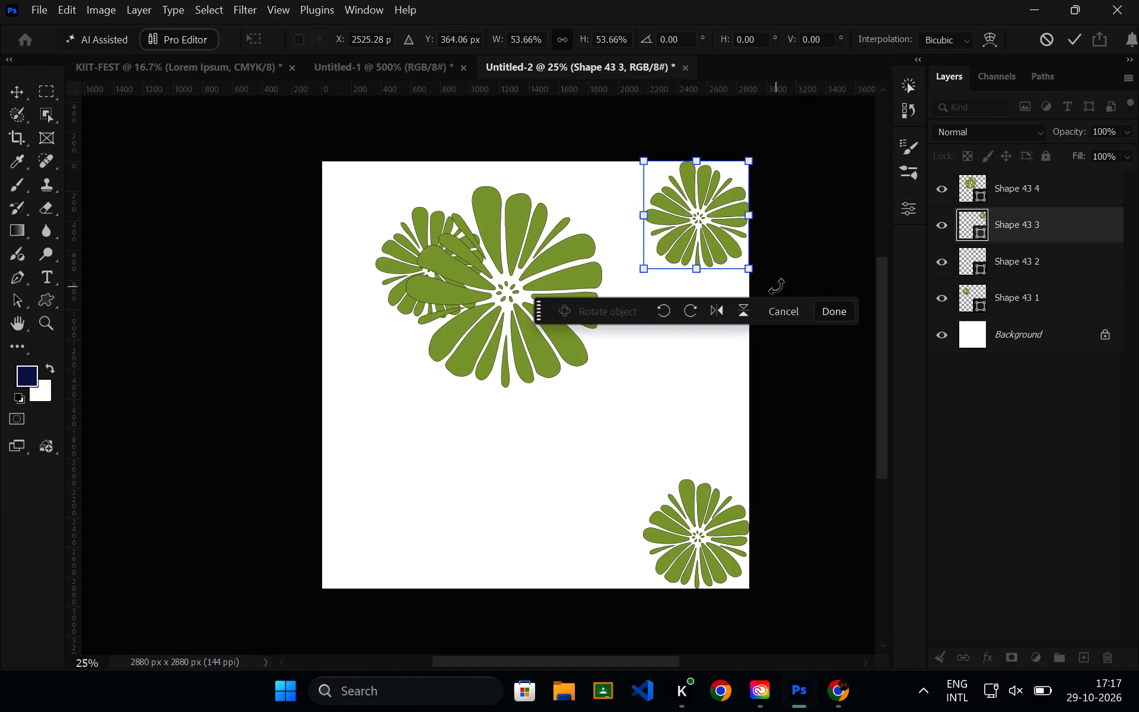
left_click(776, 286)
left_click(803, 255)
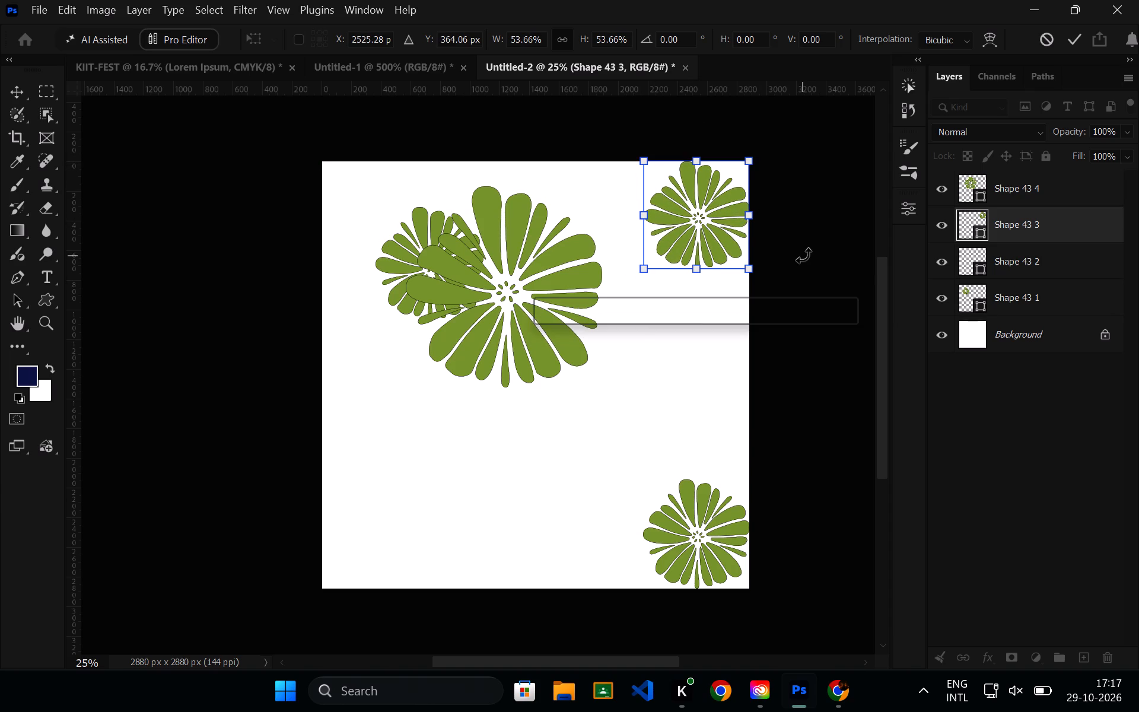
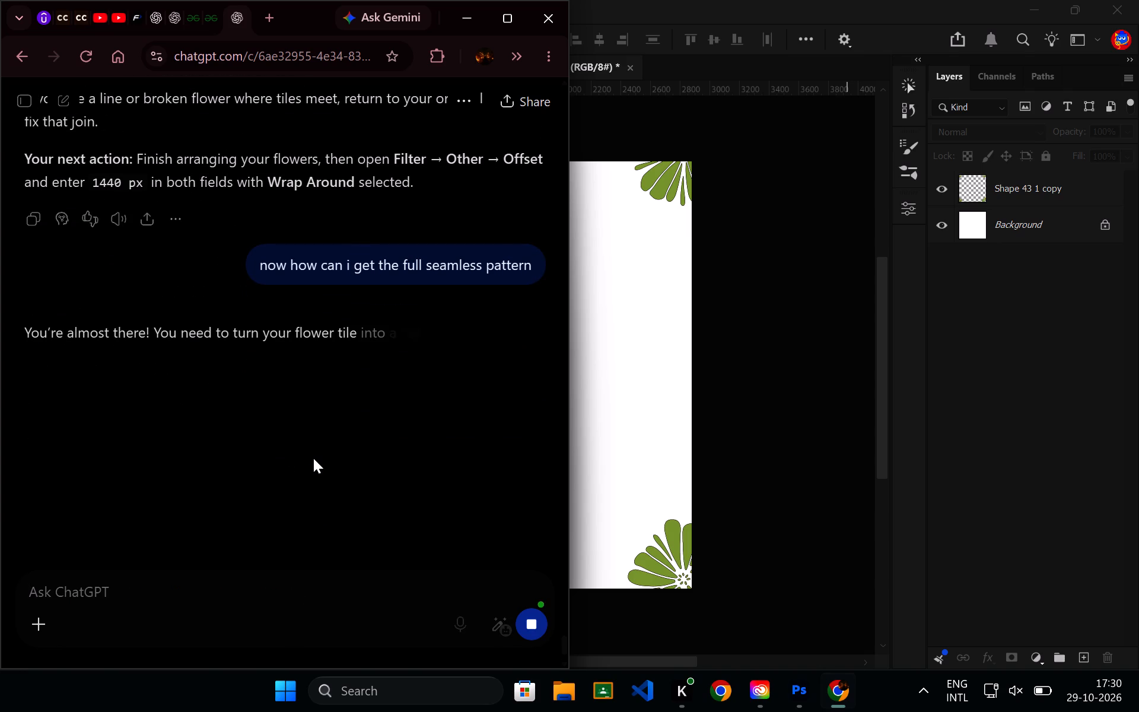
Read ChatGPT's answer on defining the tile as a pattern and filling a larger document with it, and return to Photoshop.
scroll(313, 458, "down", 1)
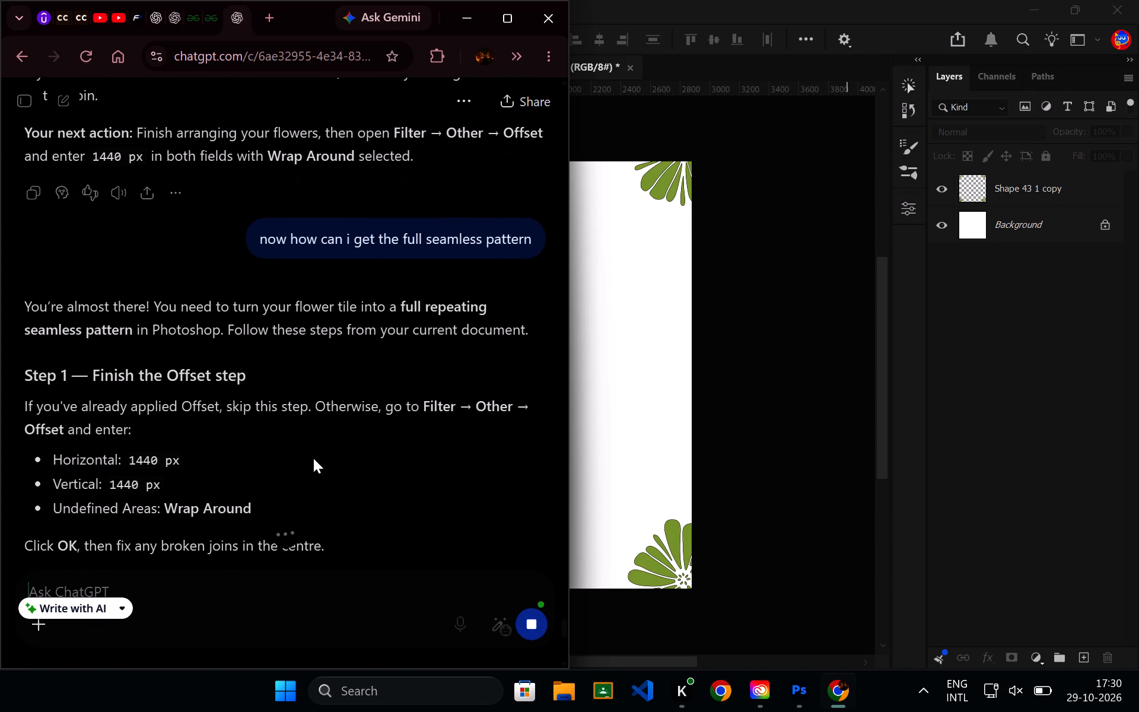
scroll(313, 458, "down", 3)
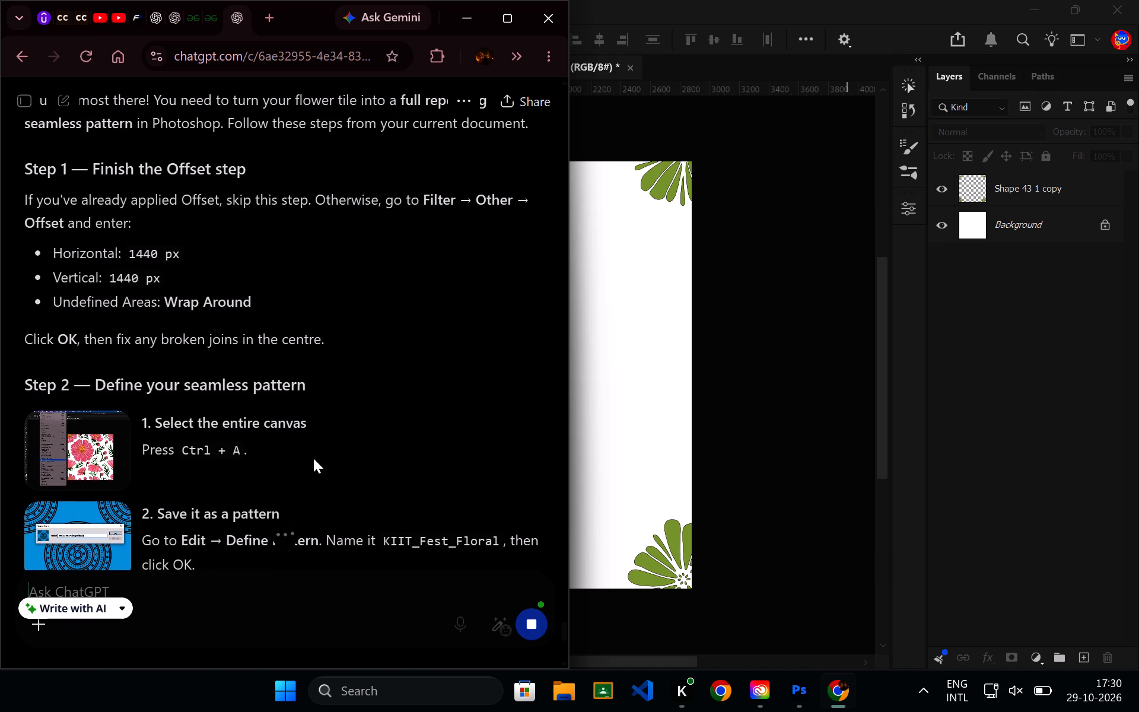
scroll(313, 458, "down", 1)
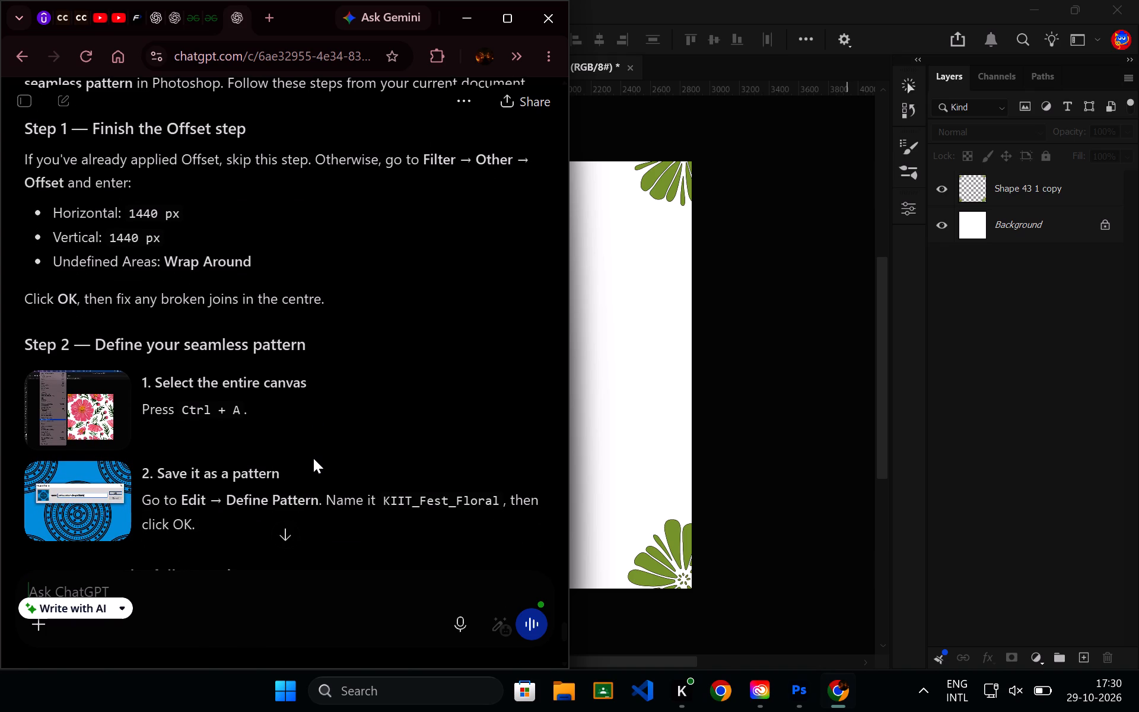
scroll(313, 458, "down", 3)
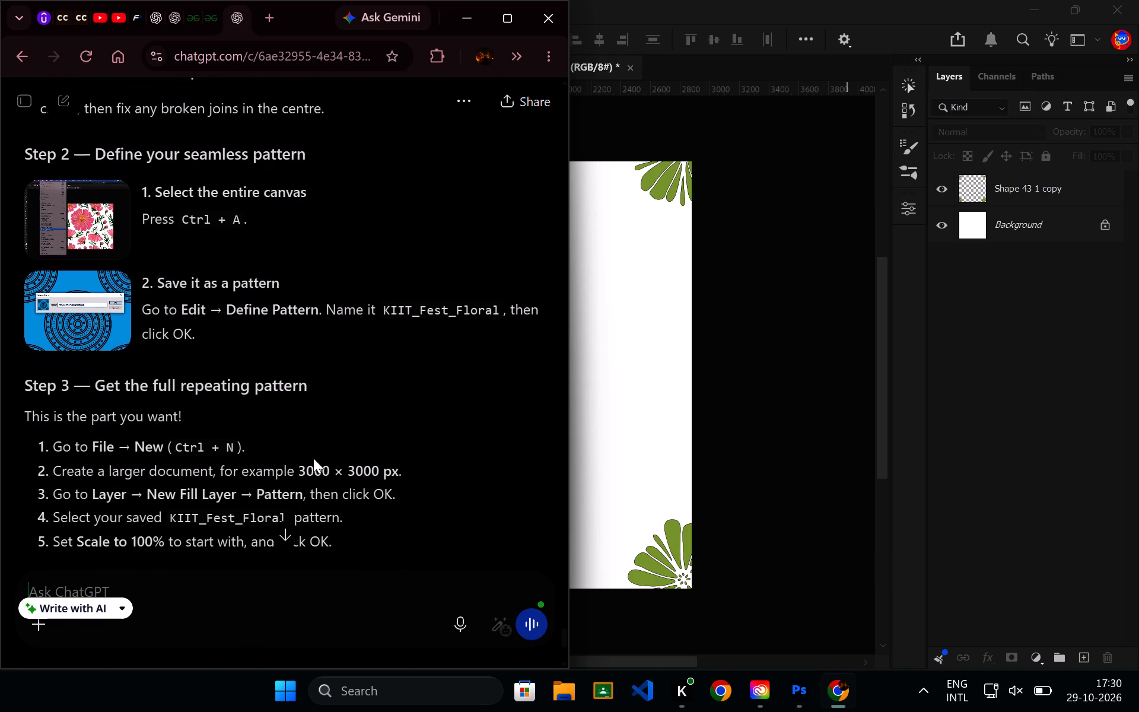
scroll(313, 458, "down", 1)
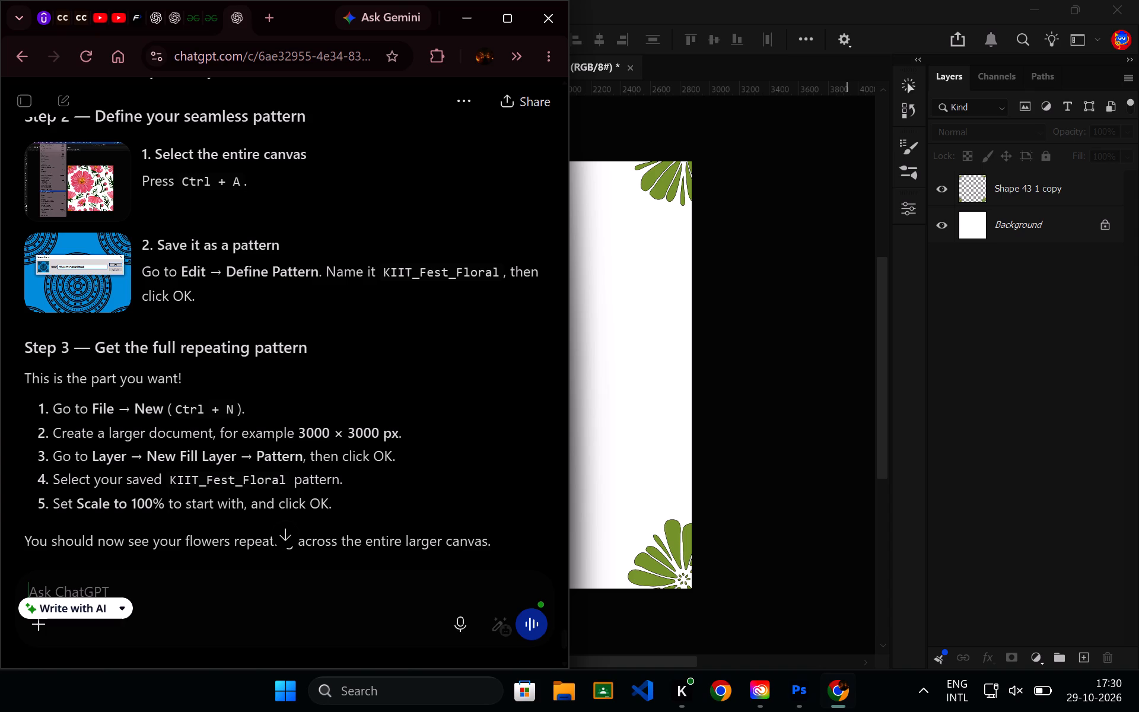
left_click(796, 403)
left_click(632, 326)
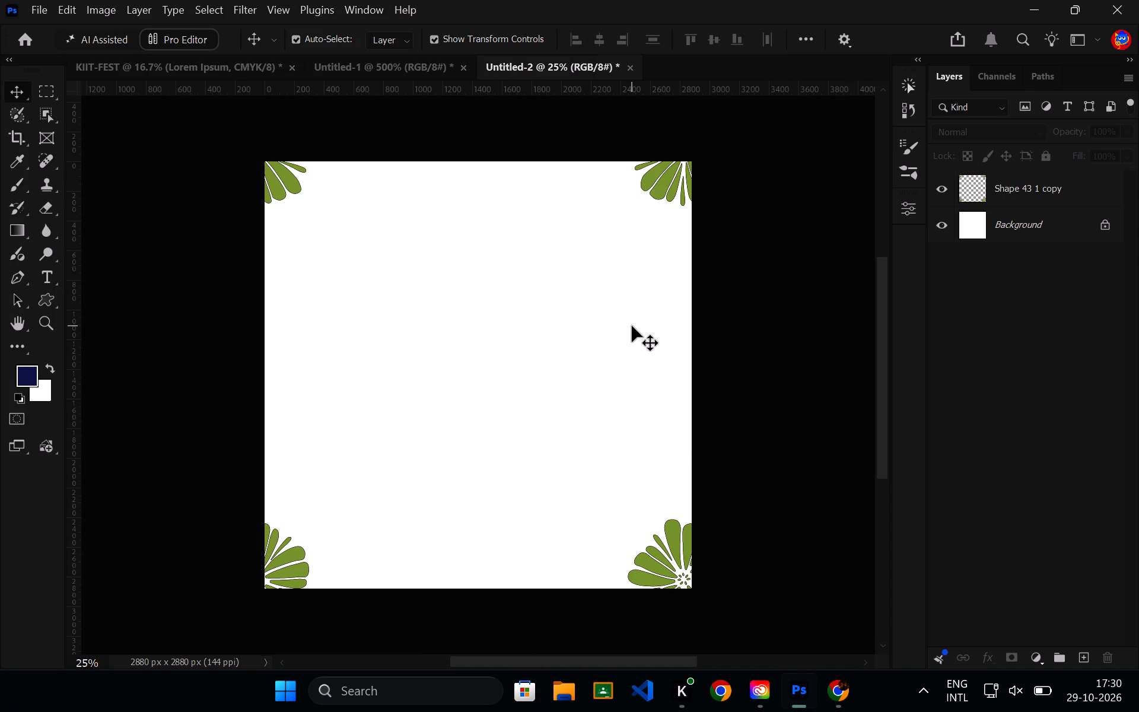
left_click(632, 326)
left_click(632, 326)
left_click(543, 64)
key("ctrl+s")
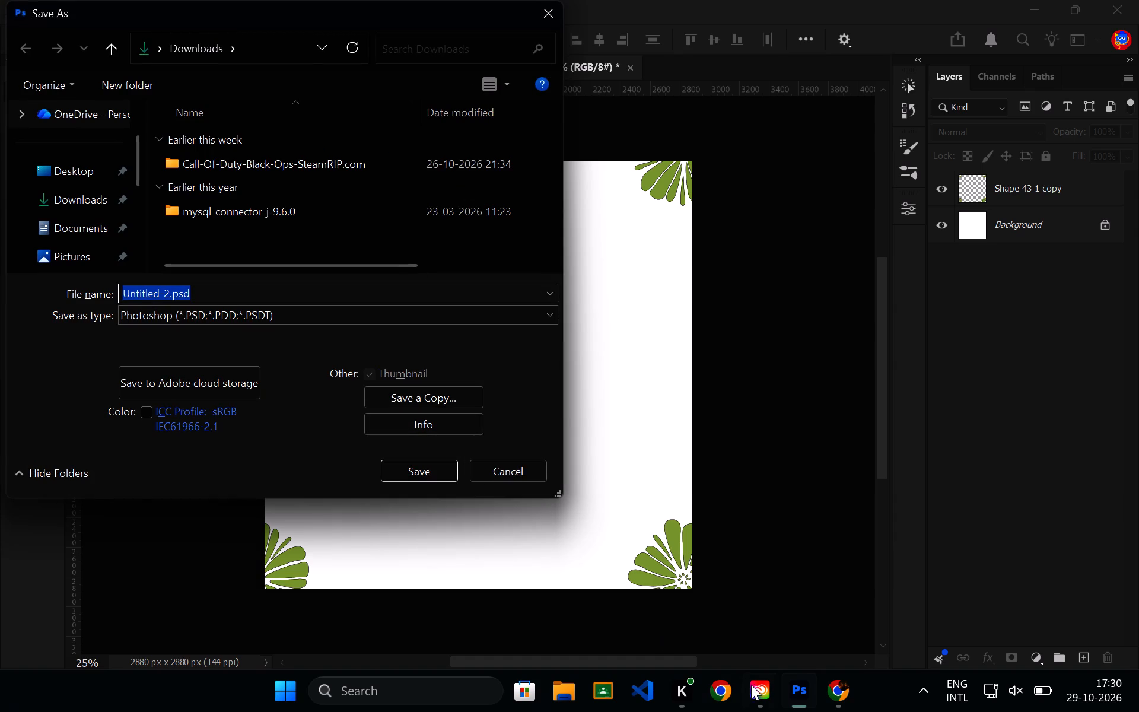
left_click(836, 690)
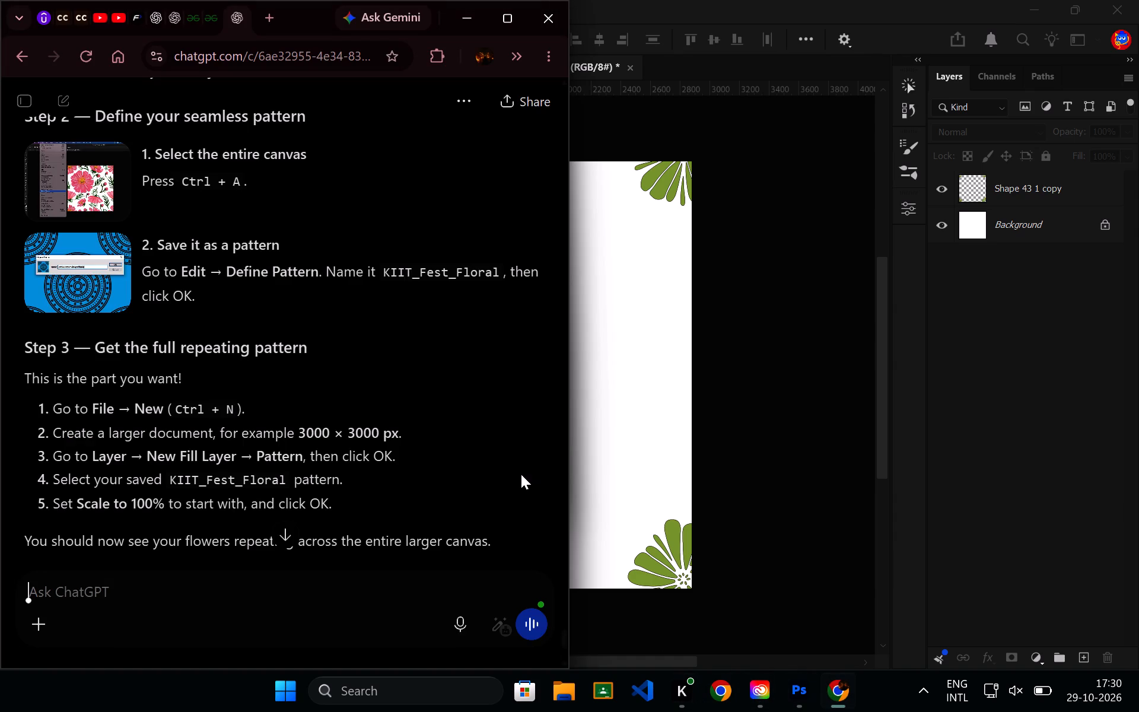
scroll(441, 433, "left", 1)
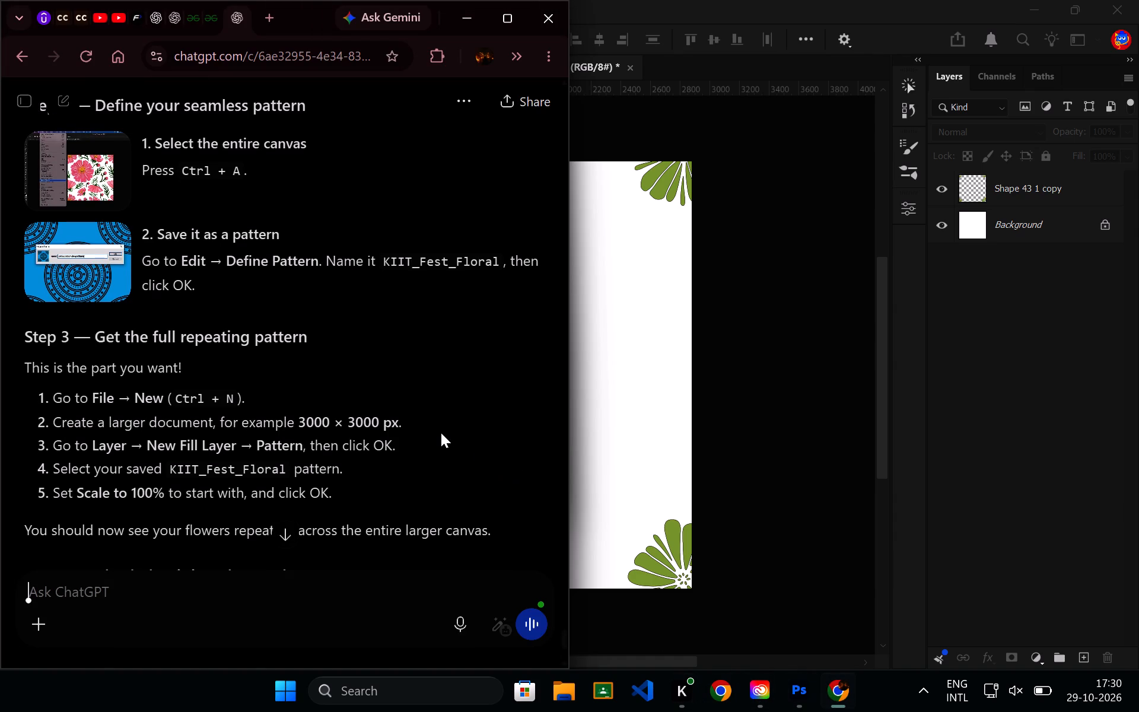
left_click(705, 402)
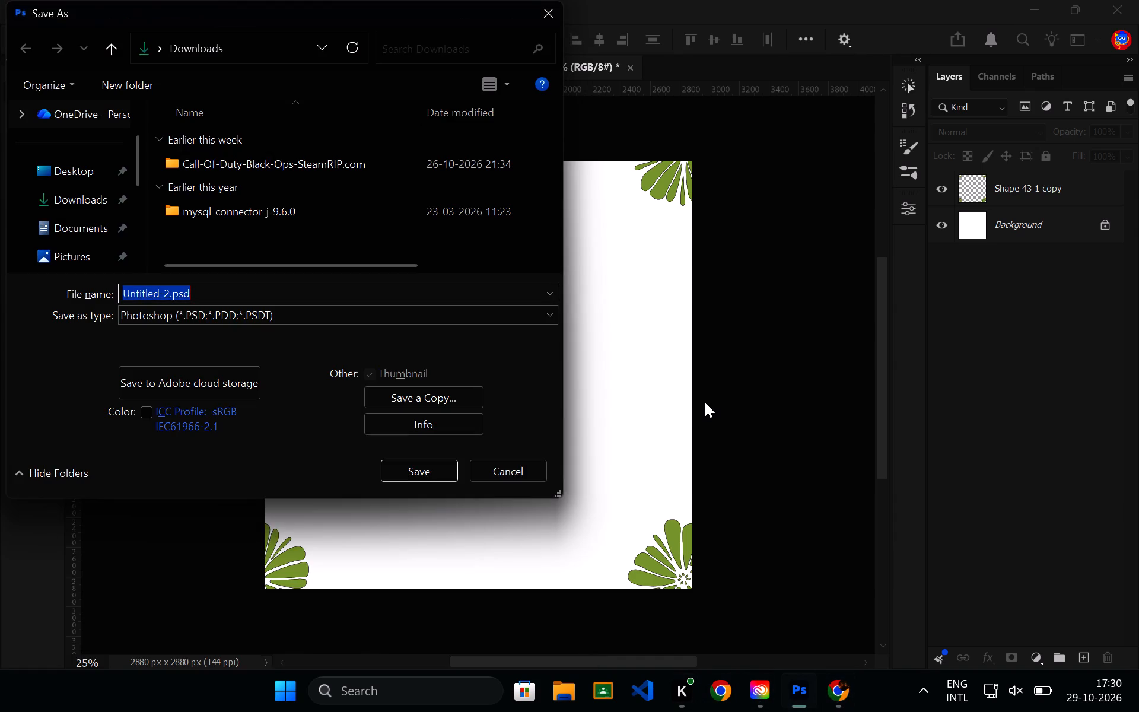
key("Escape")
Select the entire canvas and define it as a pattern named 1st_pattern, checking ChatGPT's instructions in Chrome along the way.
left_click(705, 402)
key("ctrl+a")
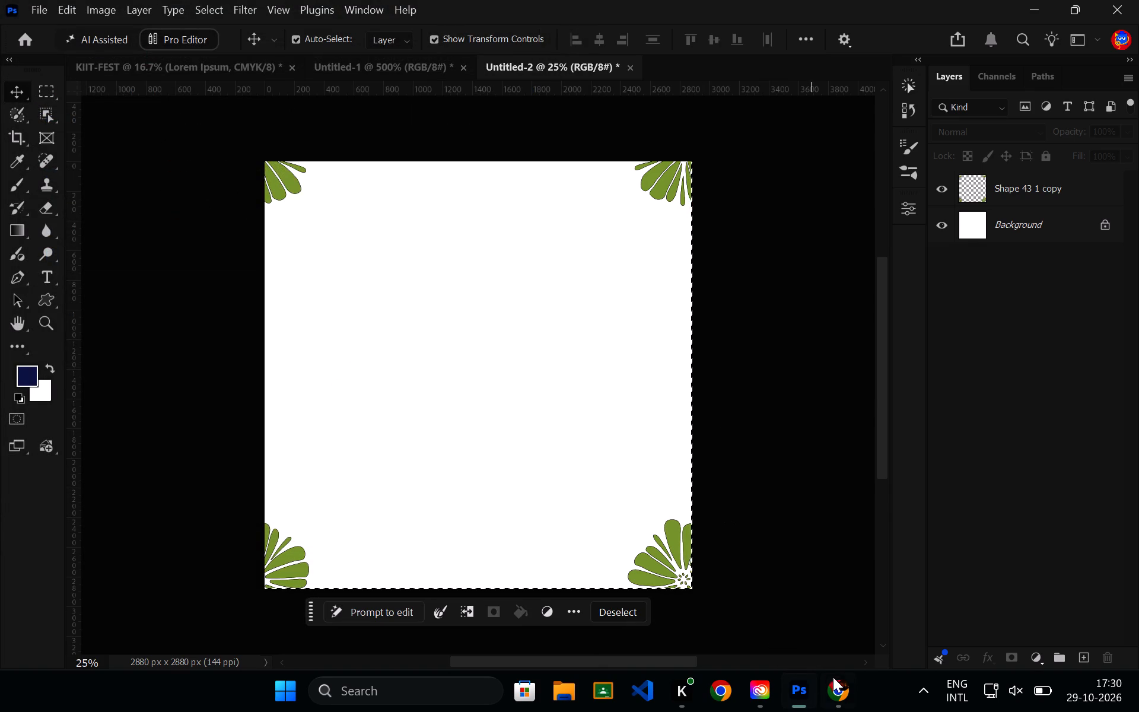
left_click(848, 688)
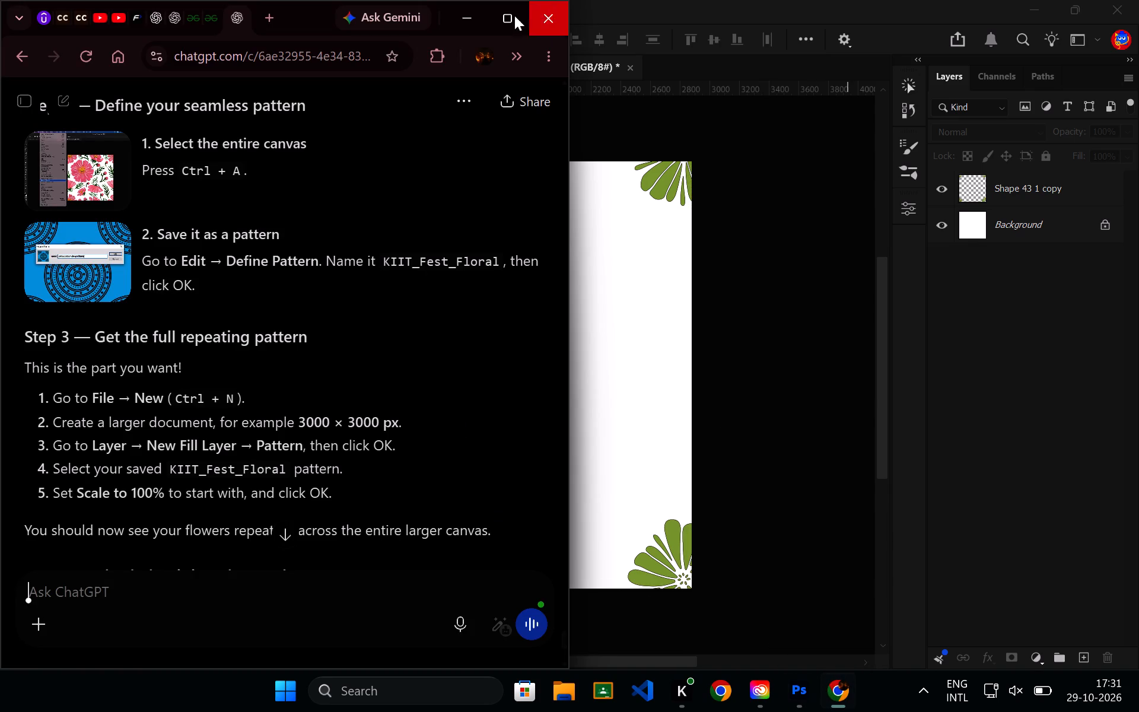
left_click(474, 13)
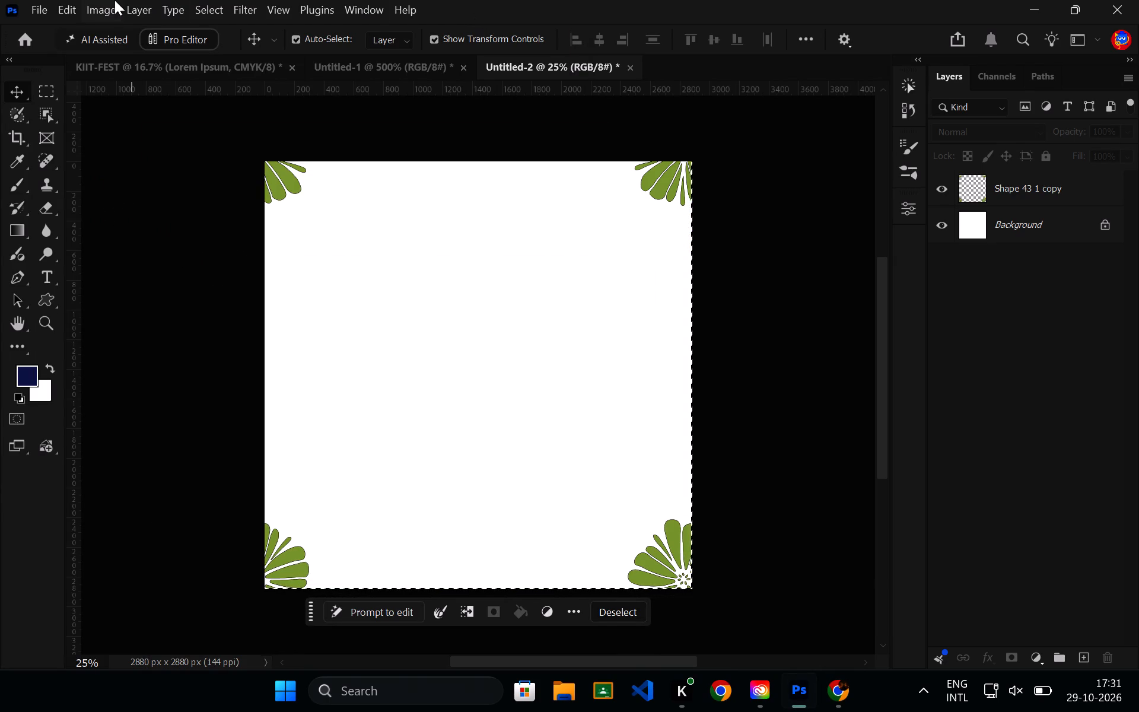
left_click(76, 6)
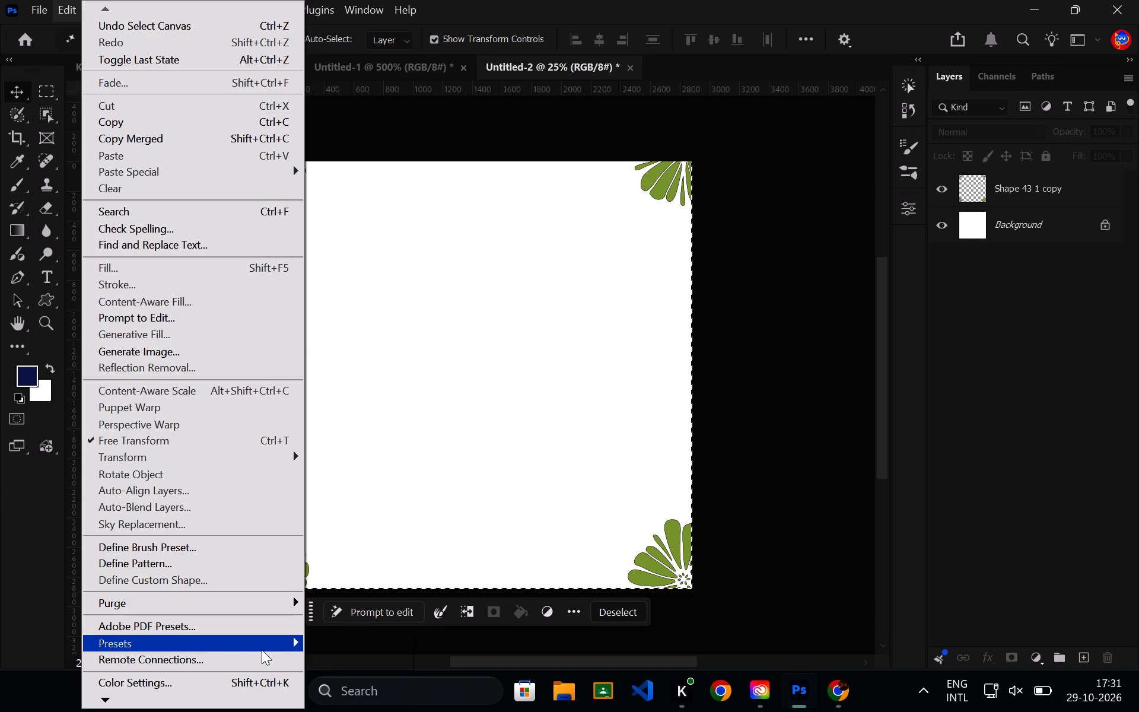
left_click(835, 702)
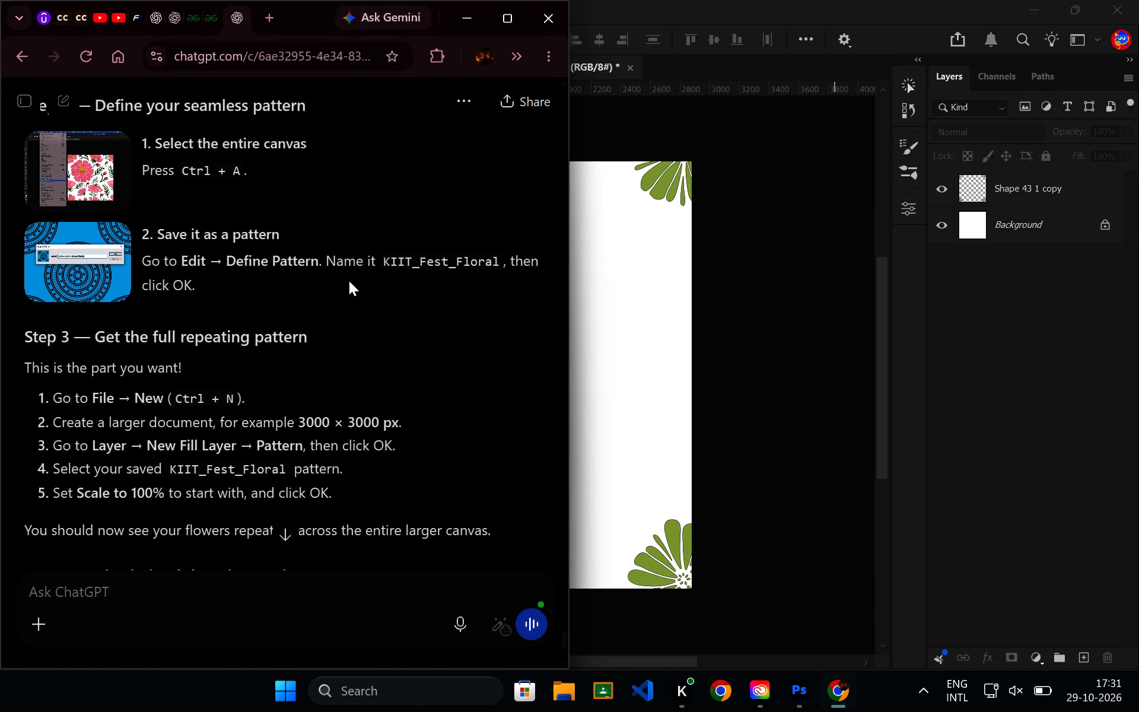
left_click(814, 692)
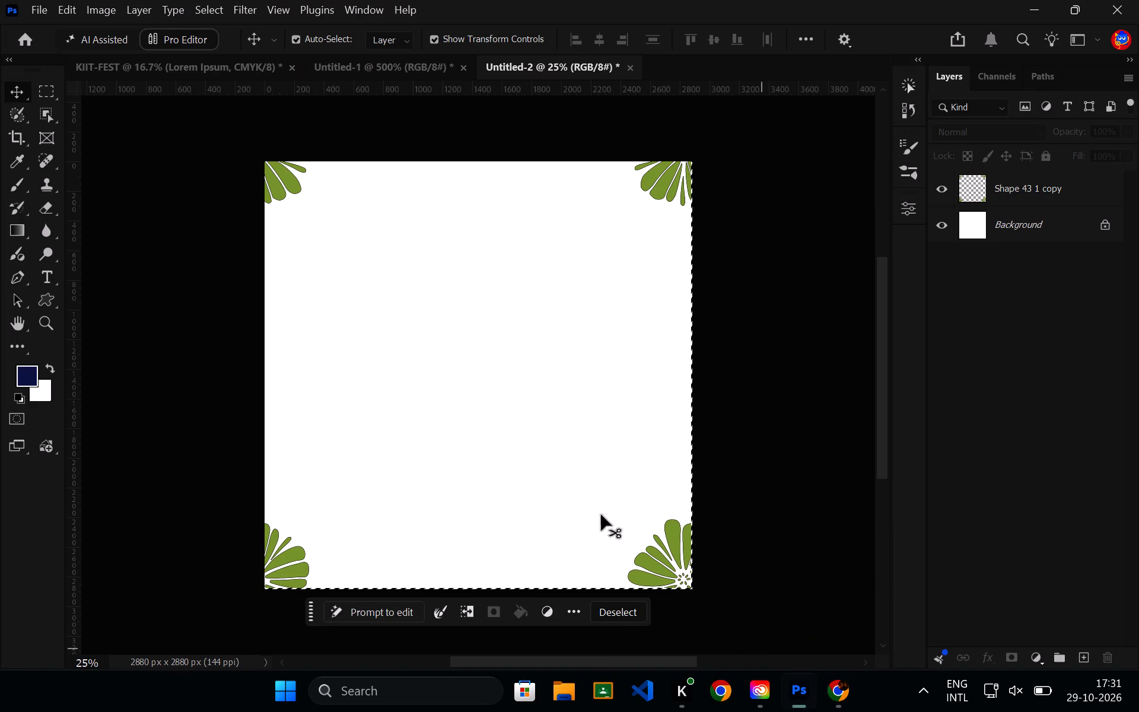
left_click(63, 0)
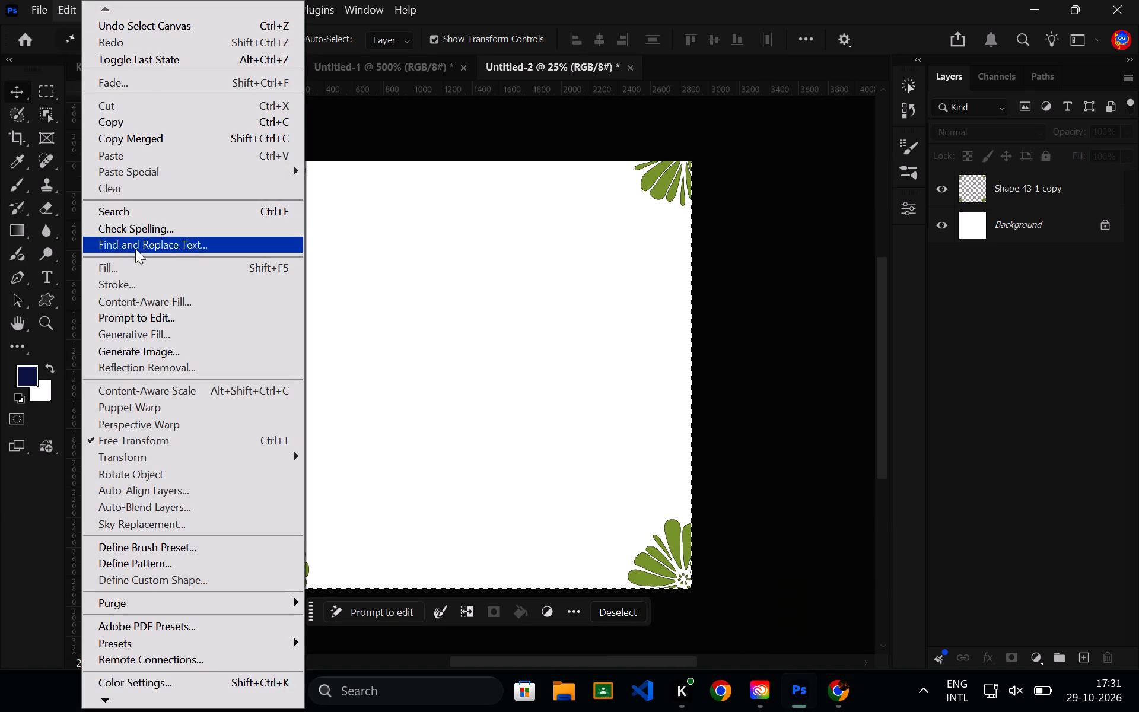
scroll(155, 459, "down", 1)
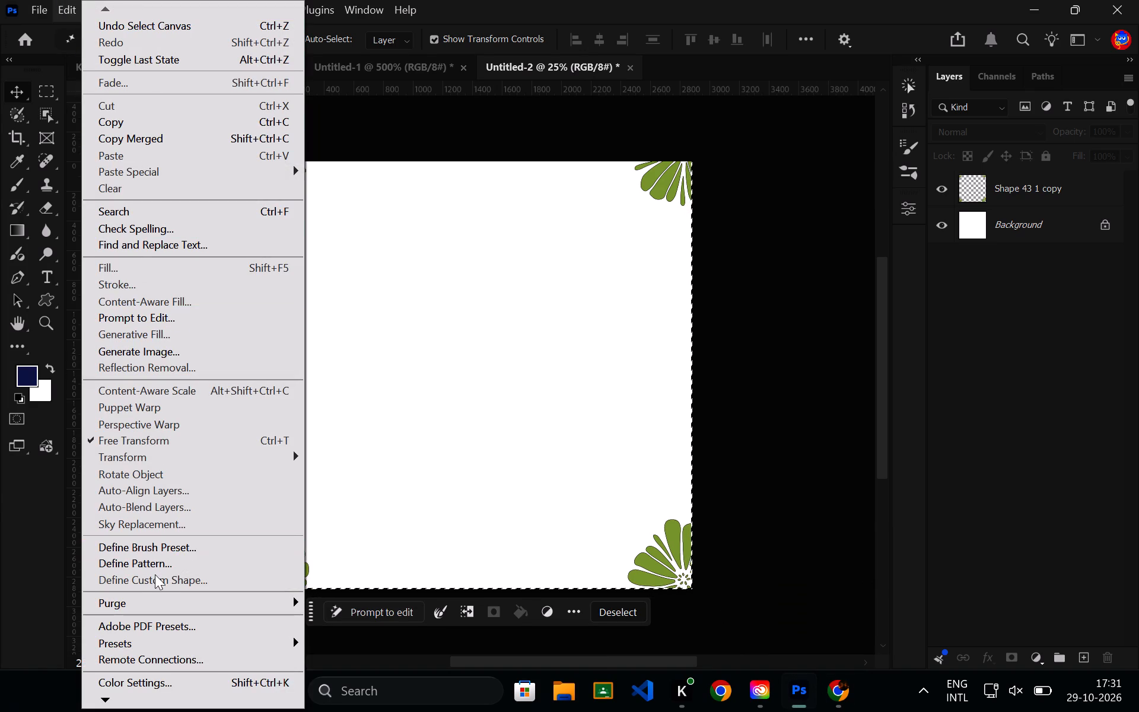
left_click(155, 567)
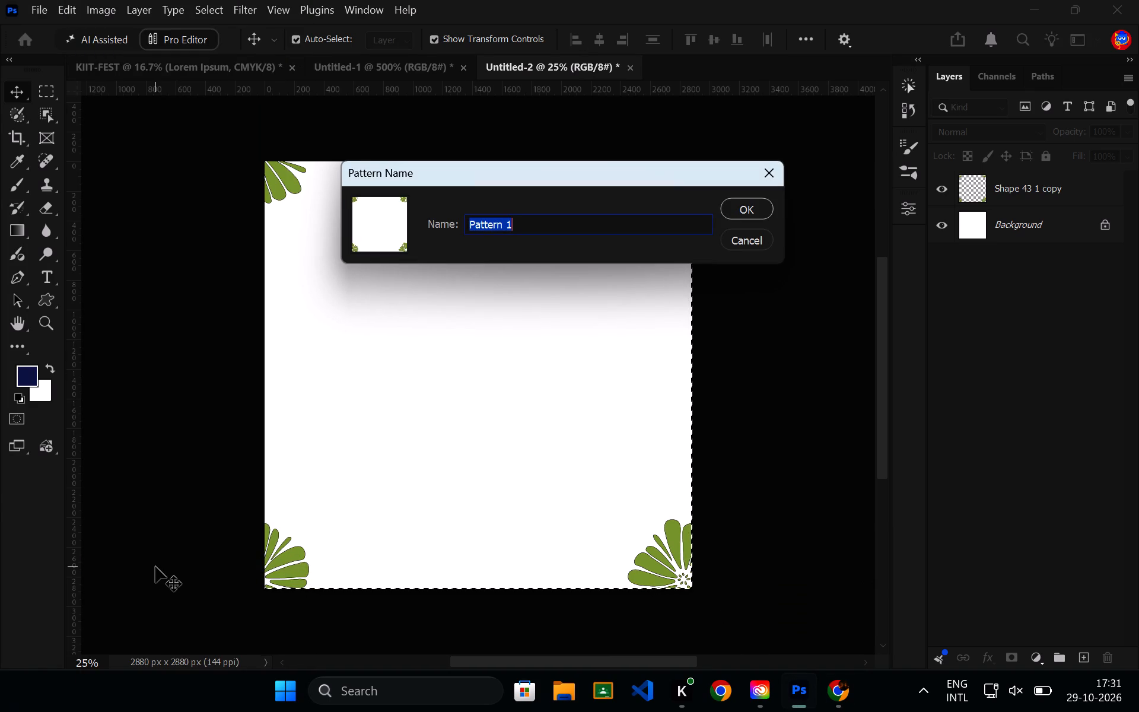
key("BackSpace")
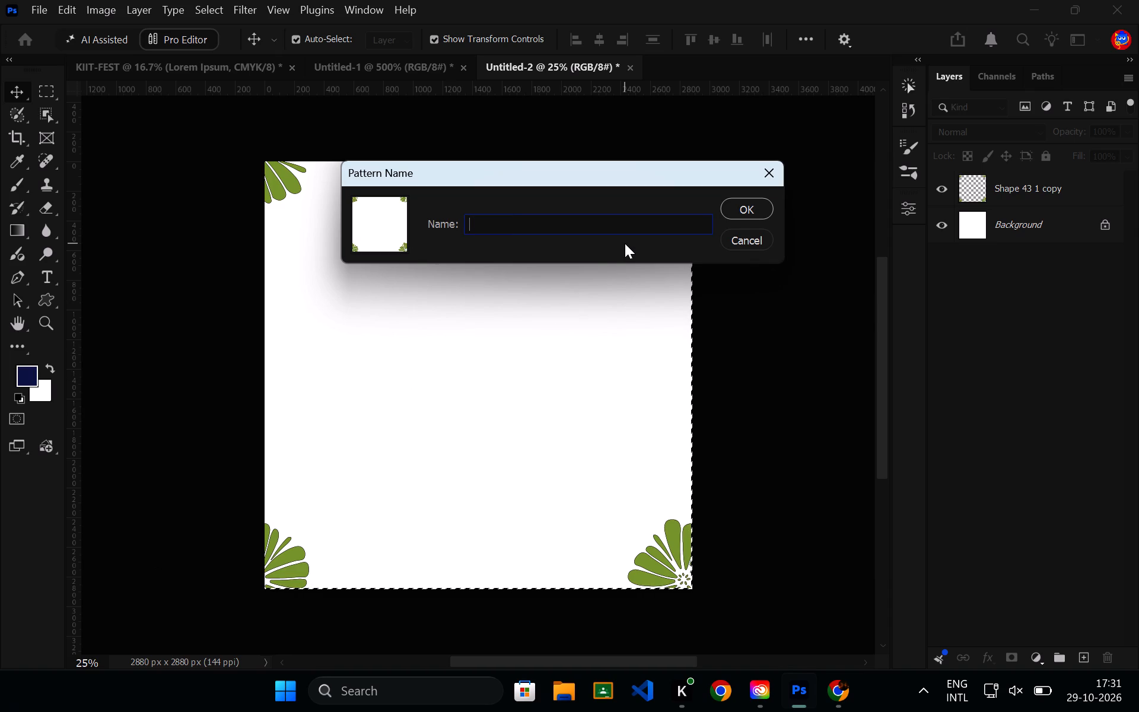
key("BackSpace")
type("1st")
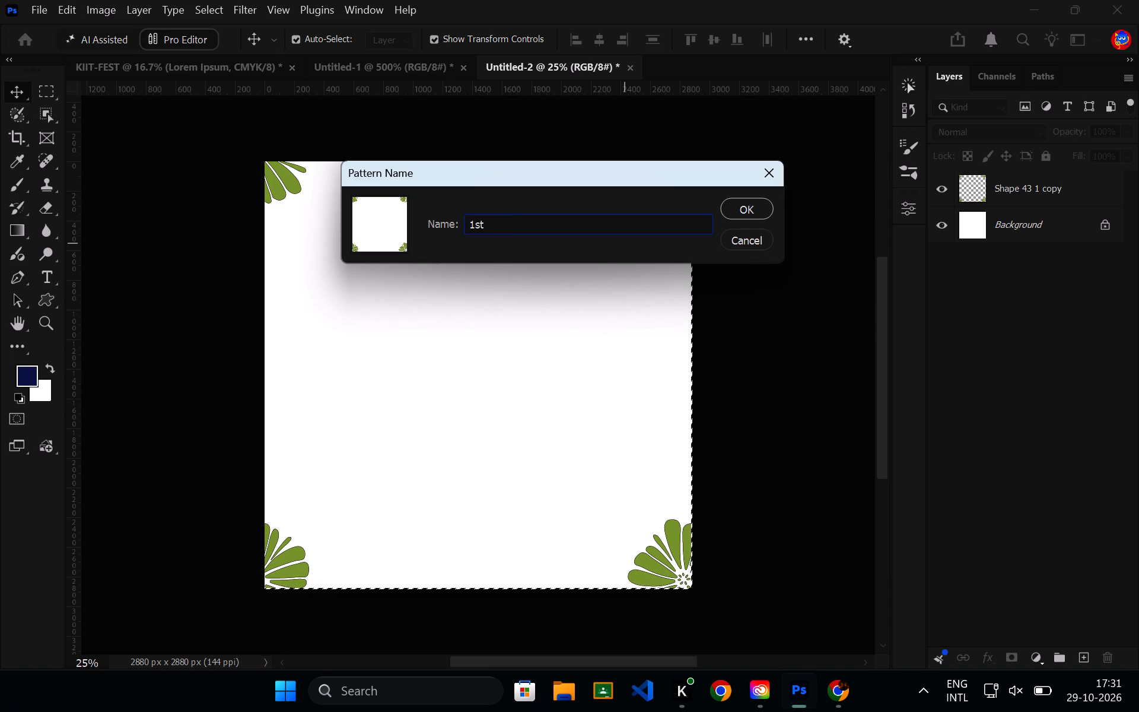
type("_pattern")
key("Return")
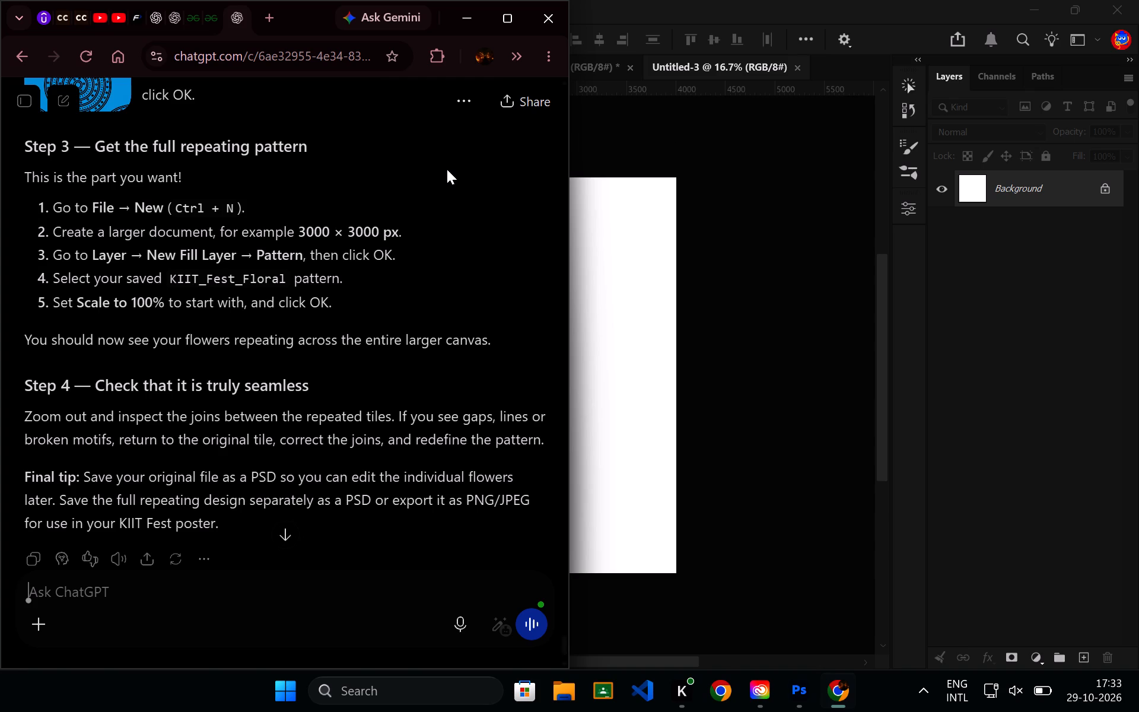
left_click(479, 7)
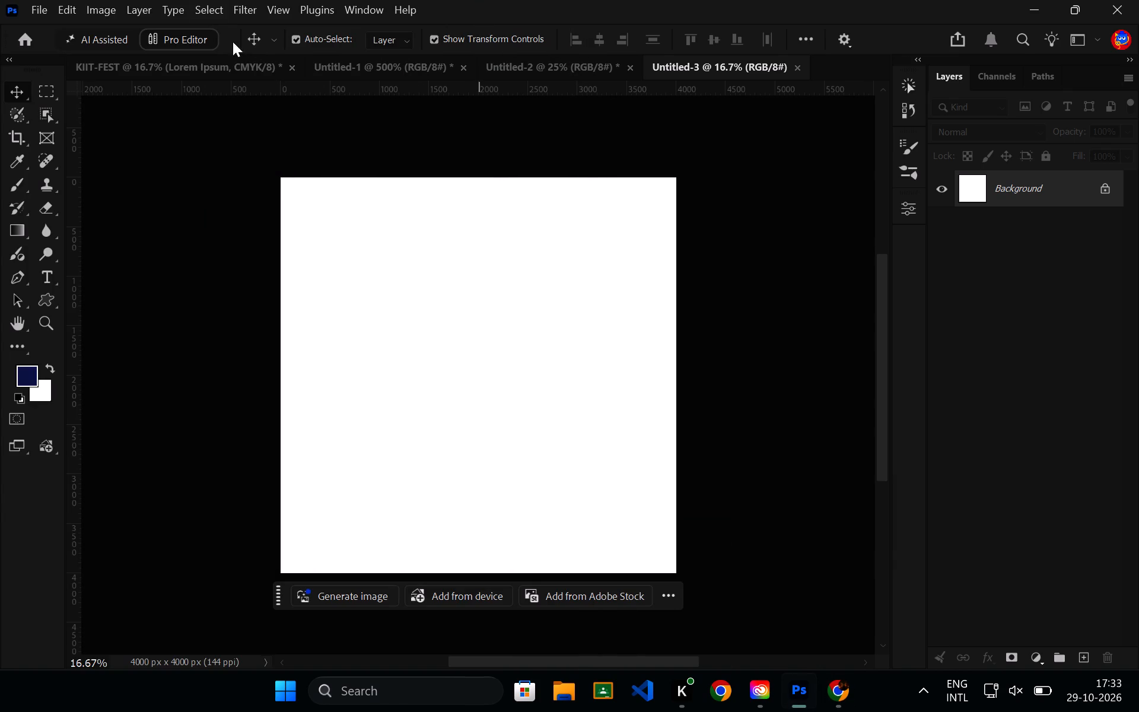
Start adding a pattern fill layer to the new blank document.
left_click(148, 5)
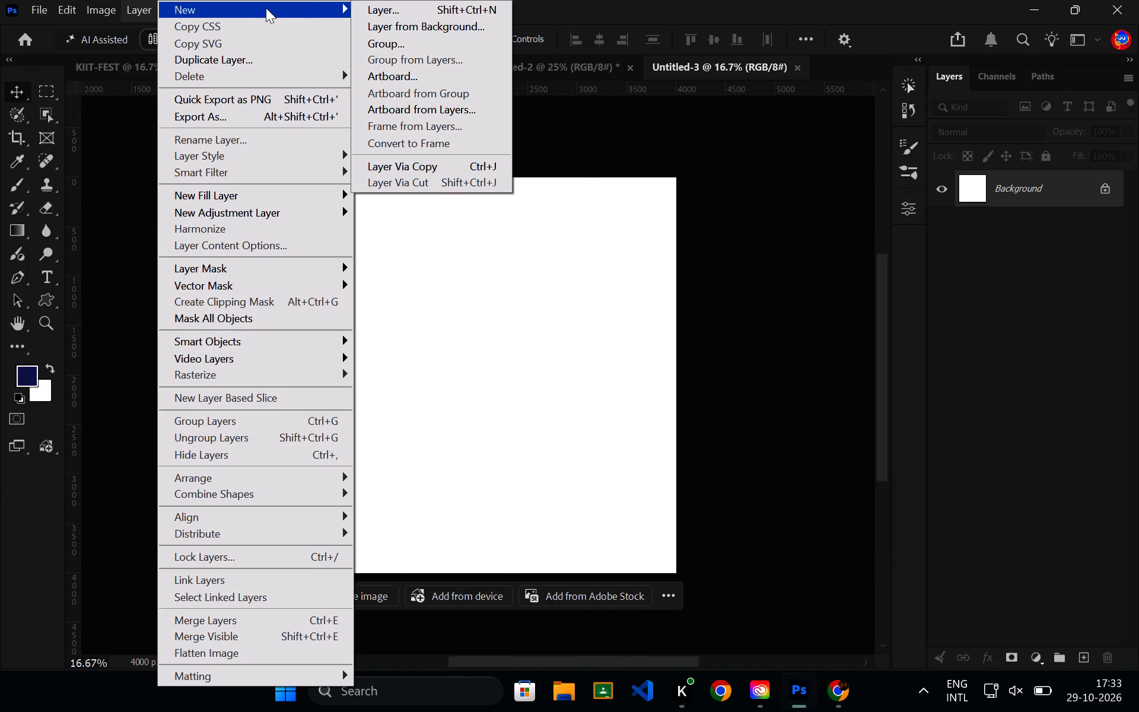
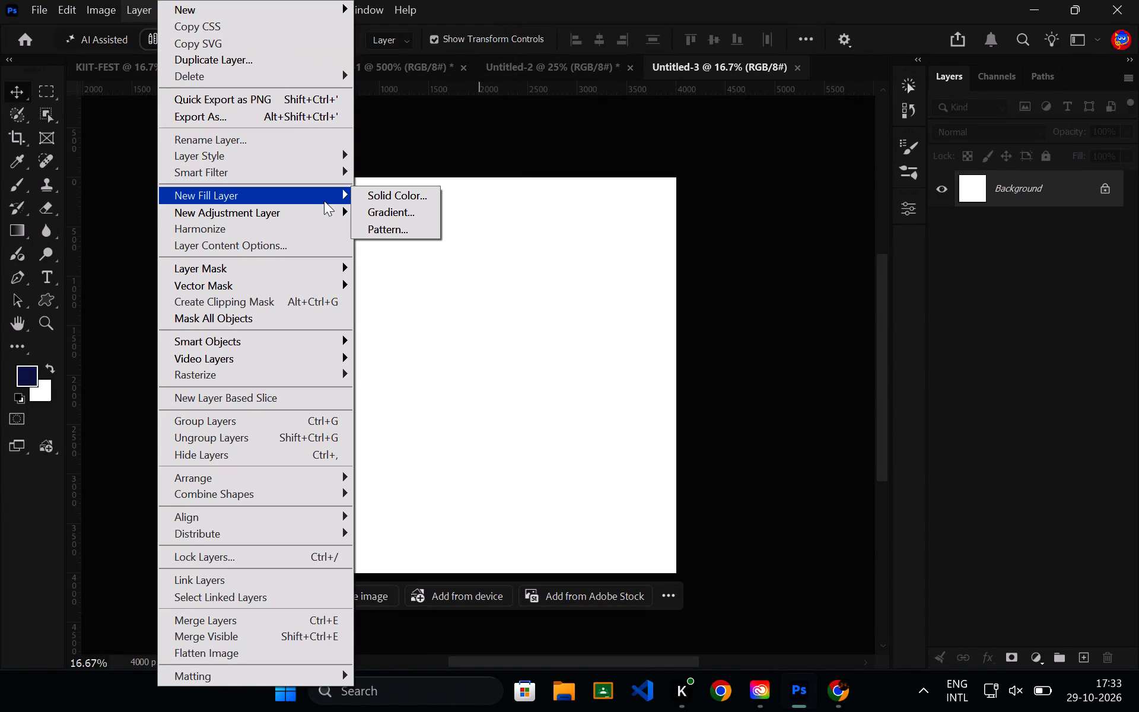
Leave the new pattern fill layer uncreated, recheck ChatGPT's pattern fill instructions in Chrome, and return to Photoshop.
left_click(371, 226)
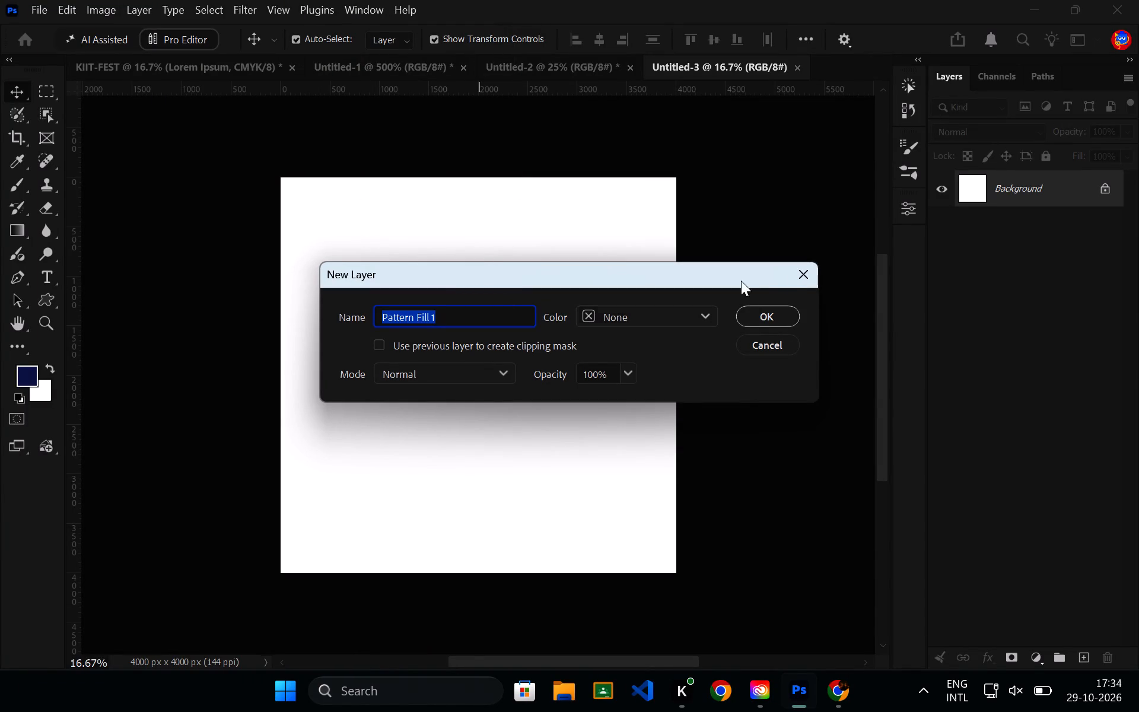
left_click(798, 274)
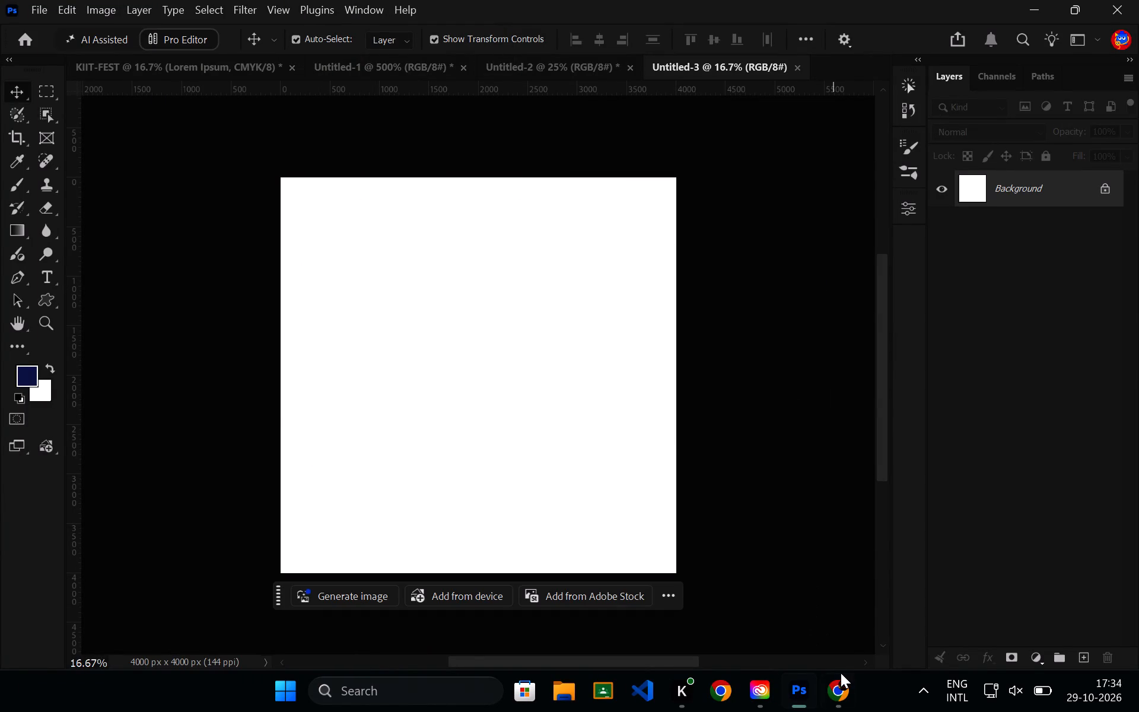
left_click(842, 676)
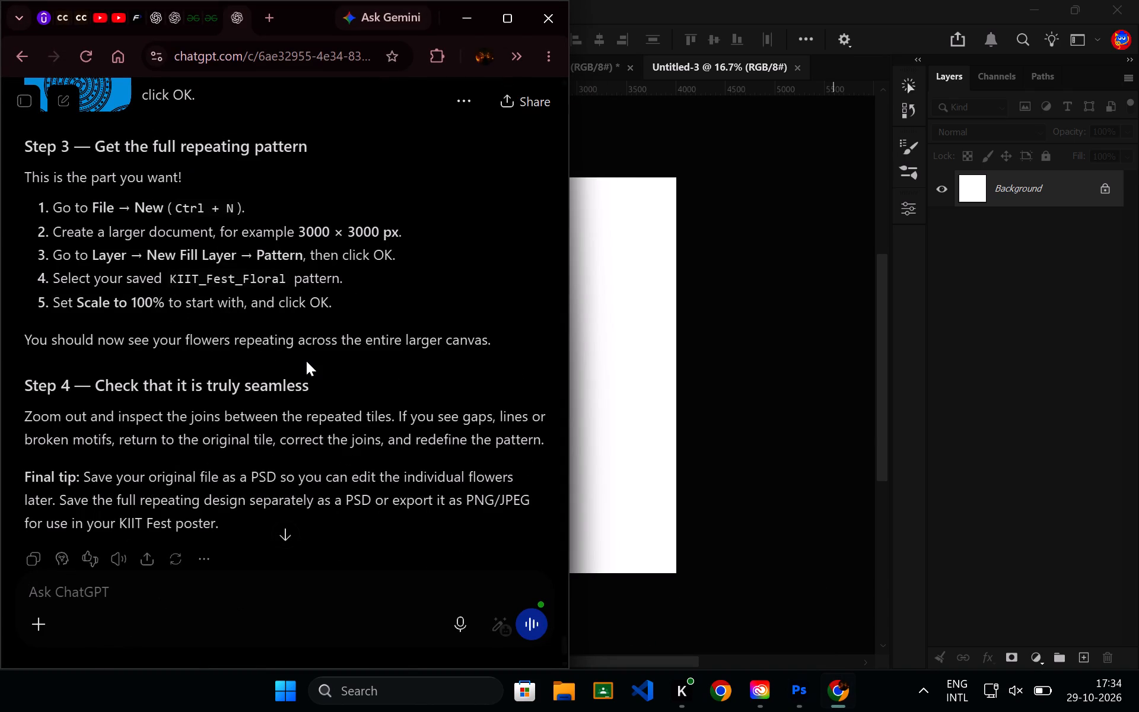
left_click(485, 9)
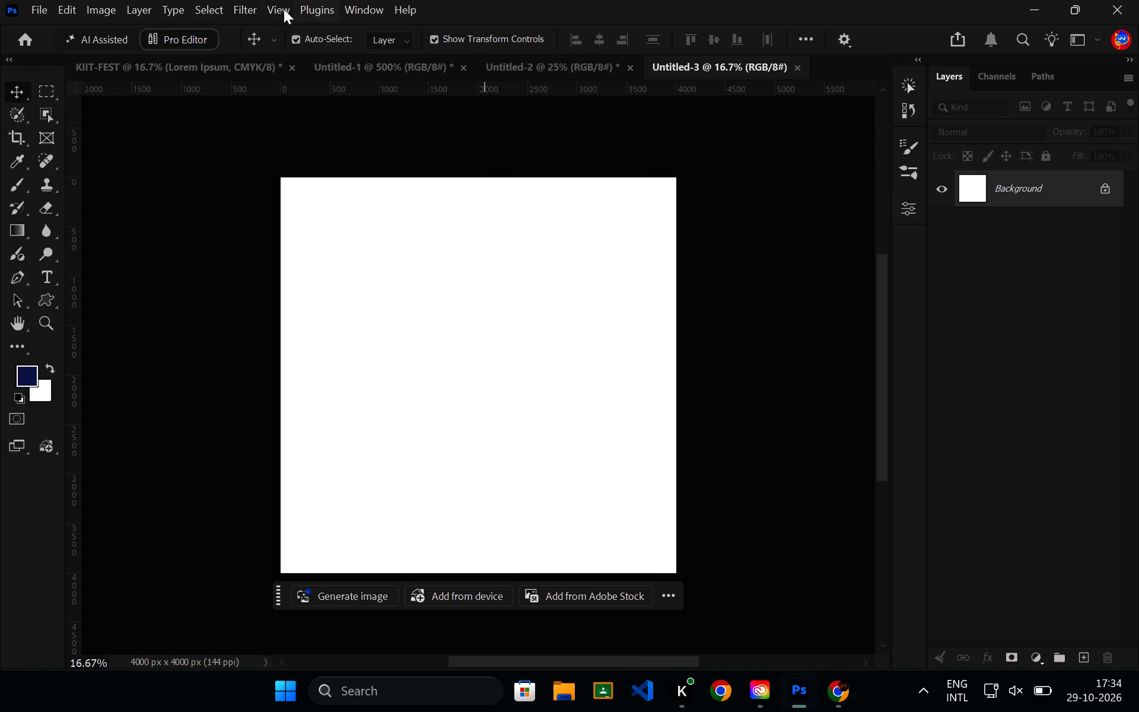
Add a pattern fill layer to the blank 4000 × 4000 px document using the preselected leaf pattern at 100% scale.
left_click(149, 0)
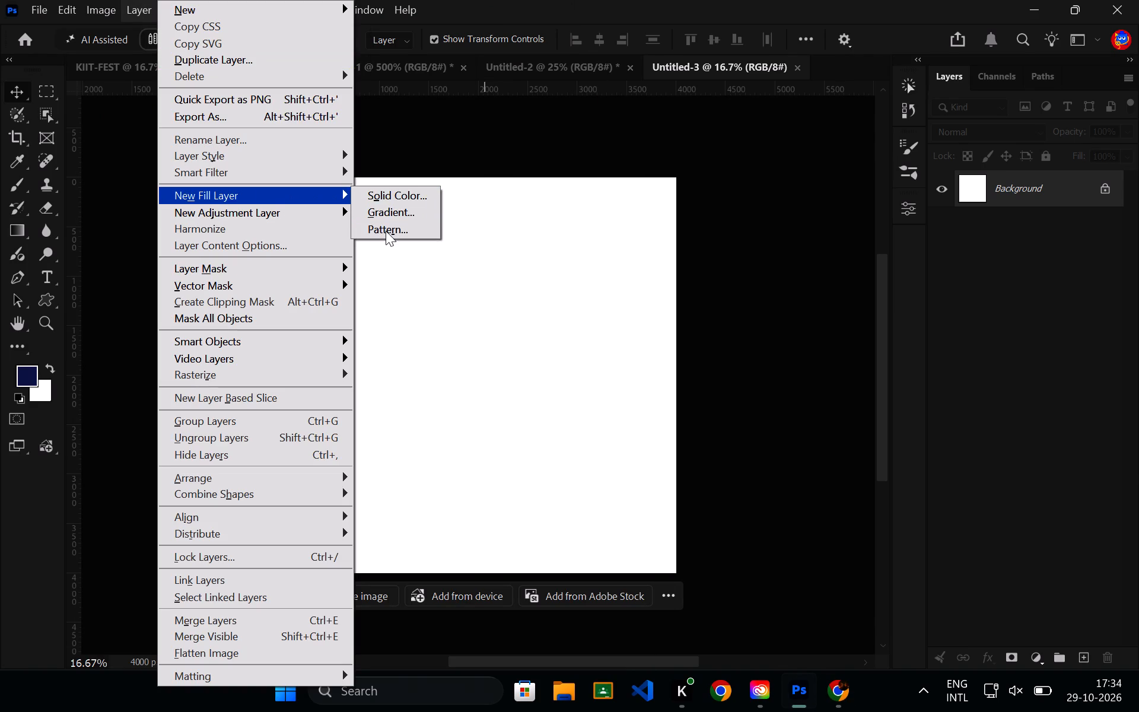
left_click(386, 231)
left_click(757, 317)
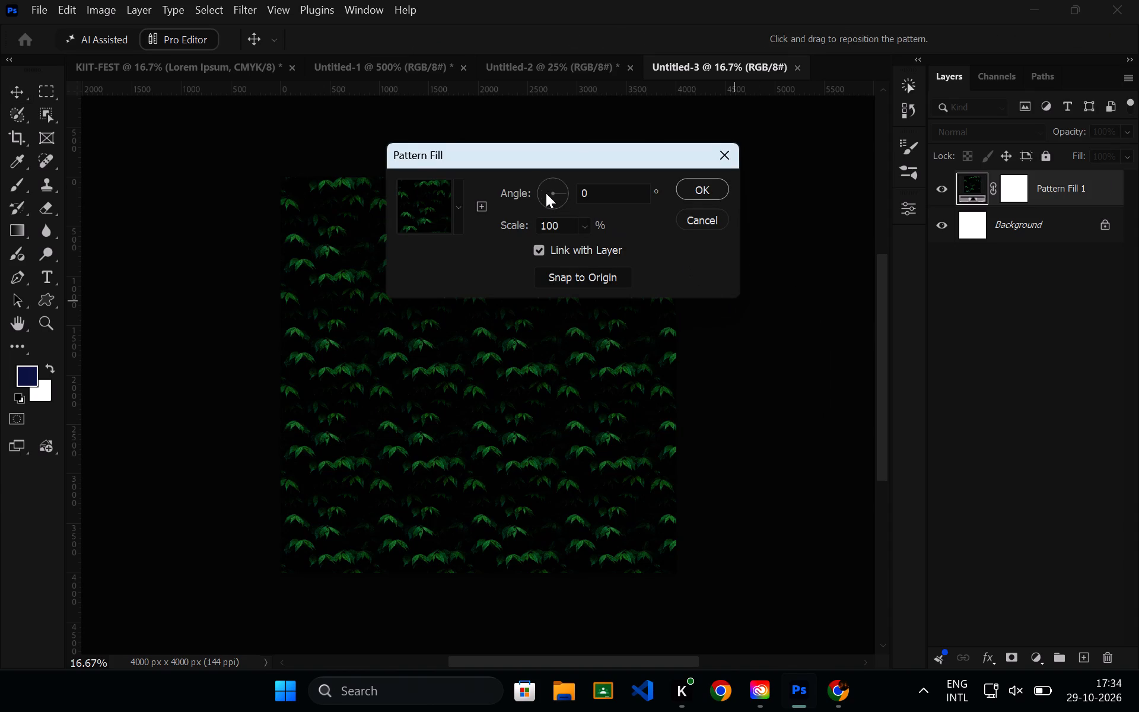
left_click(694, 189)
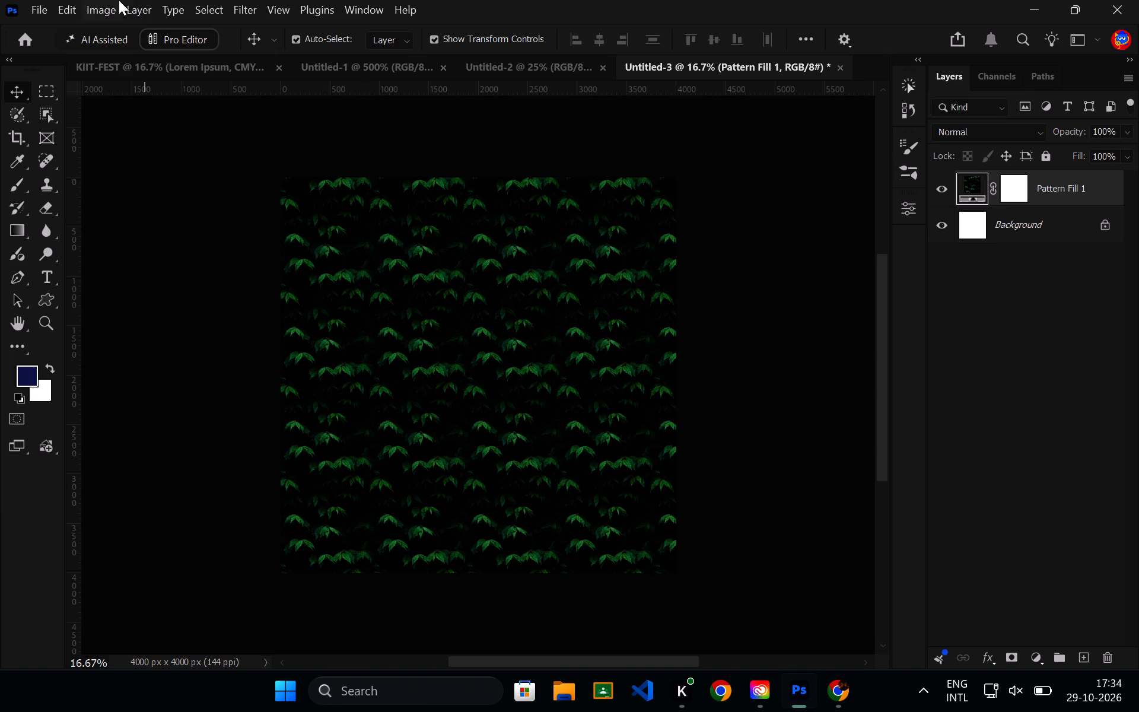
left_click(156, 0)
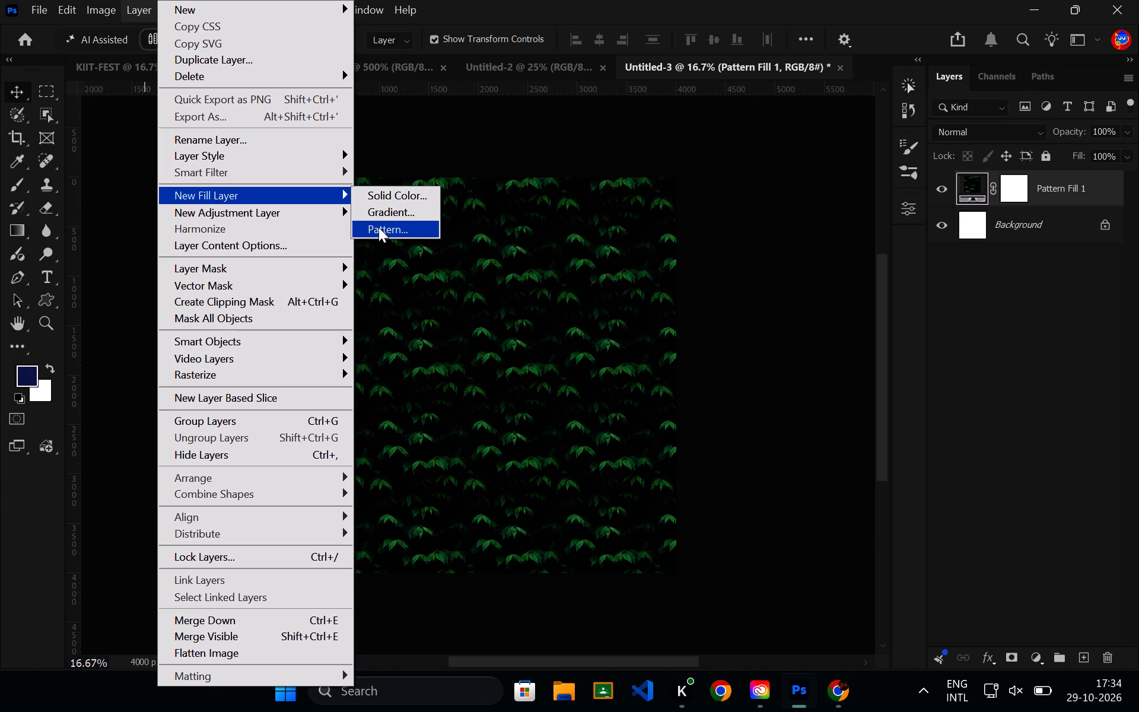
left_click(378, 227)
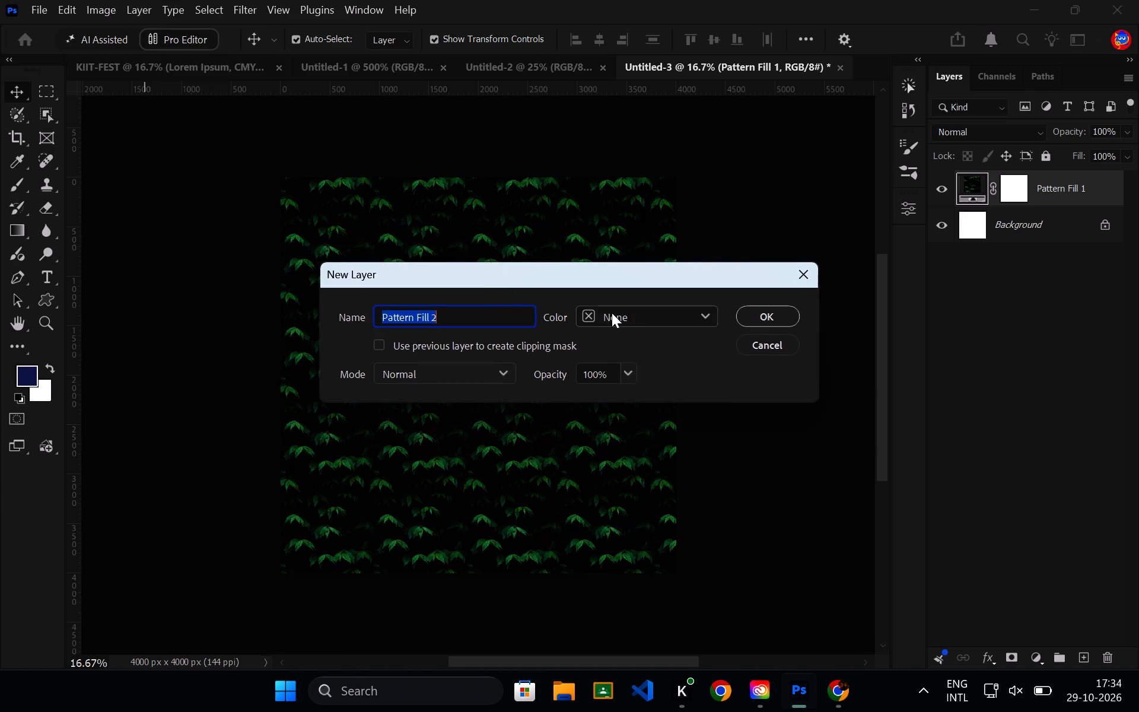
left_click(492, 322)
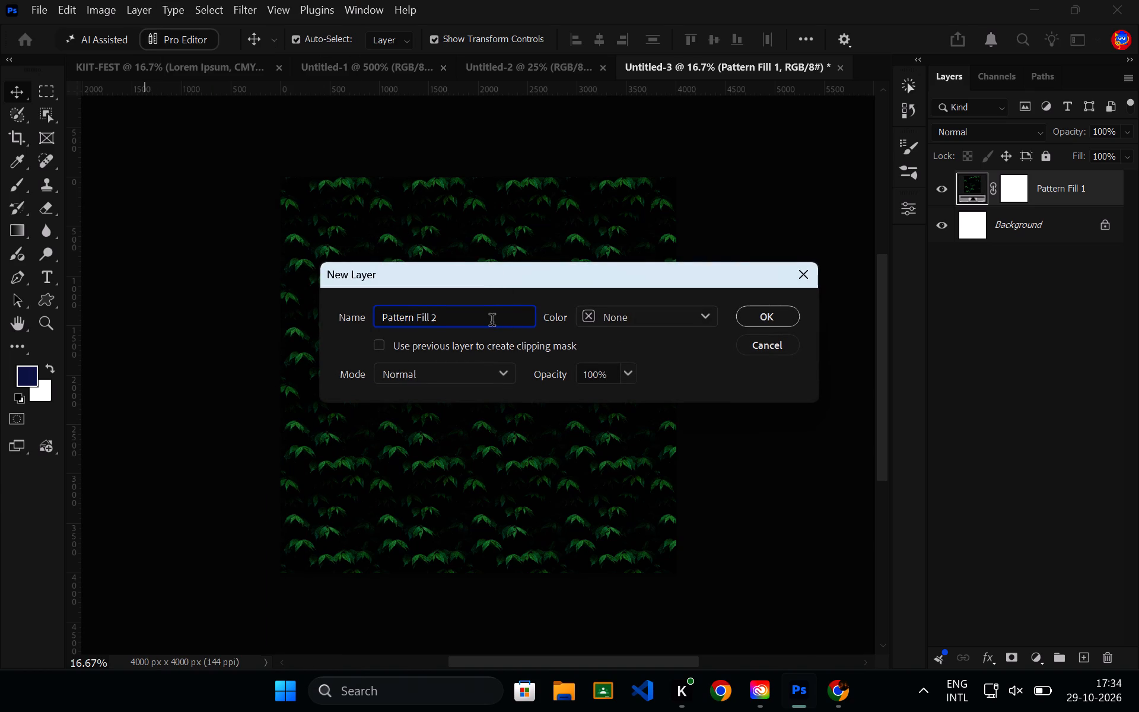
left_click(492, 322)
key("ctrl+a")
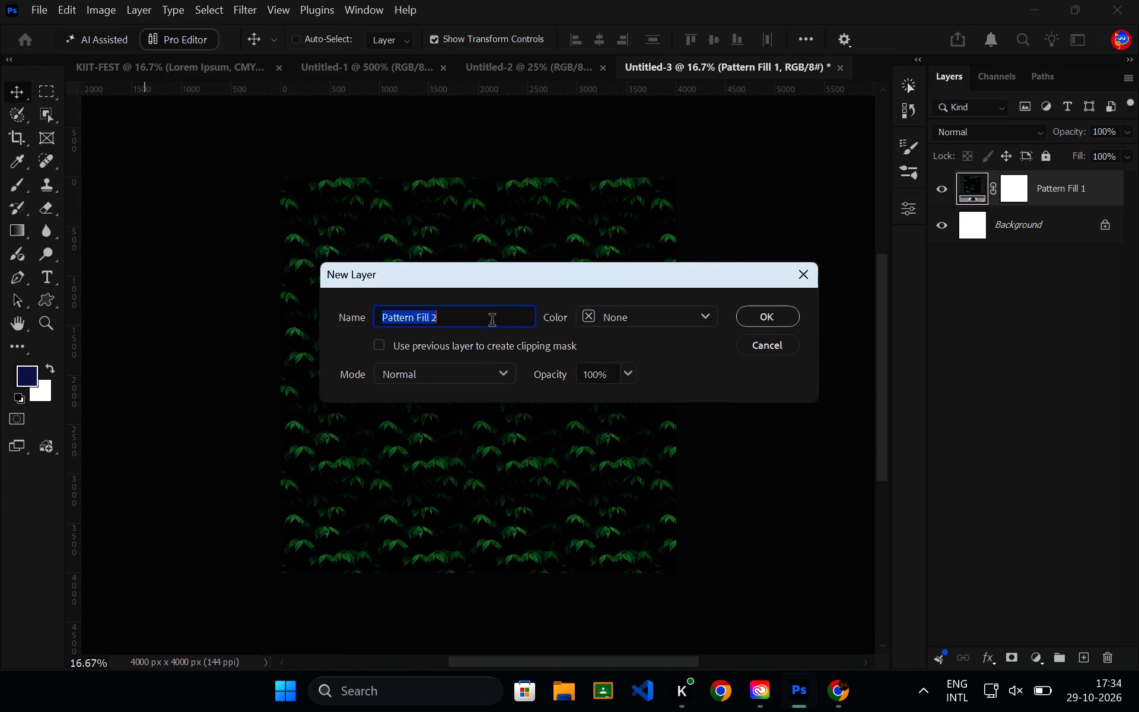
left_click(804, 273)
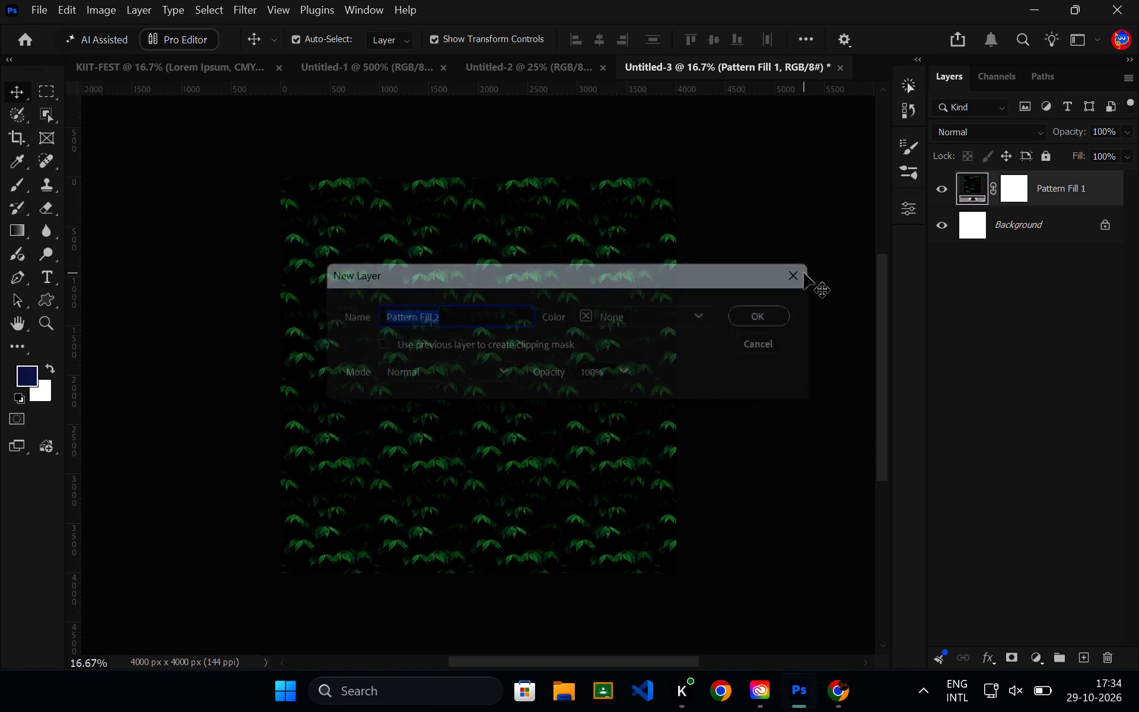
Look at the flower tile in the Untitled-2 document and go back to the Untitled-3 document.
left_click(550, 72)
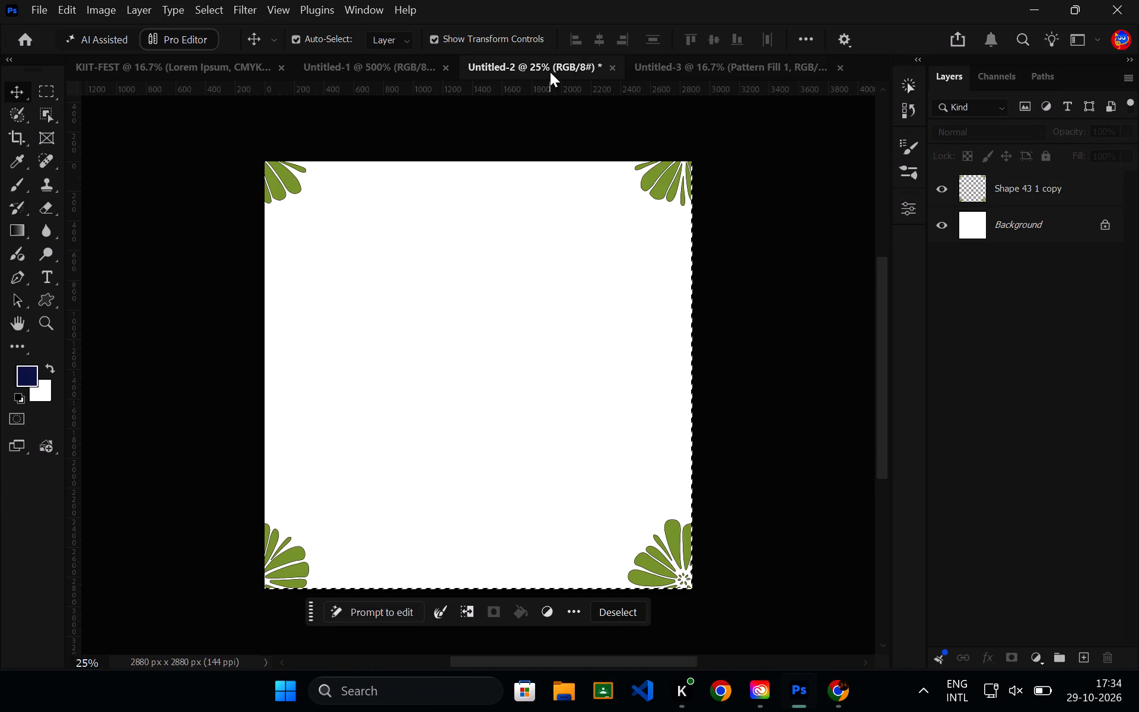
left_click(657, 258)
left_click(704, 70)
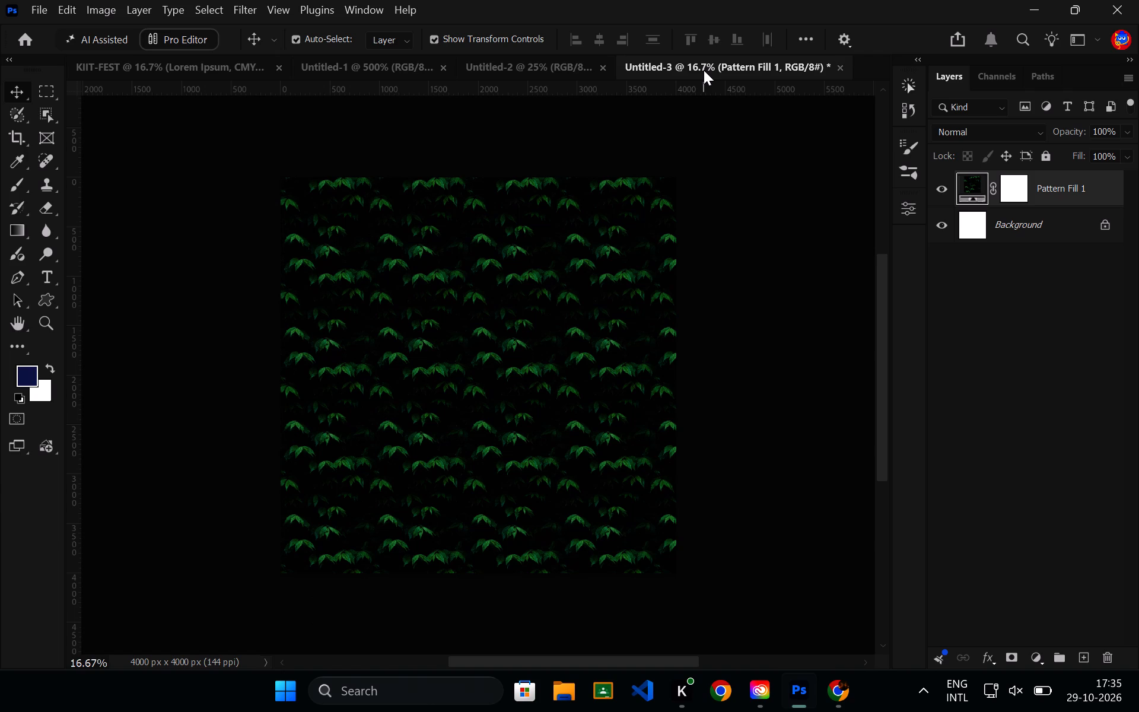
Close the Untitled-3 document without saving its changes.
left_click(842, 64)
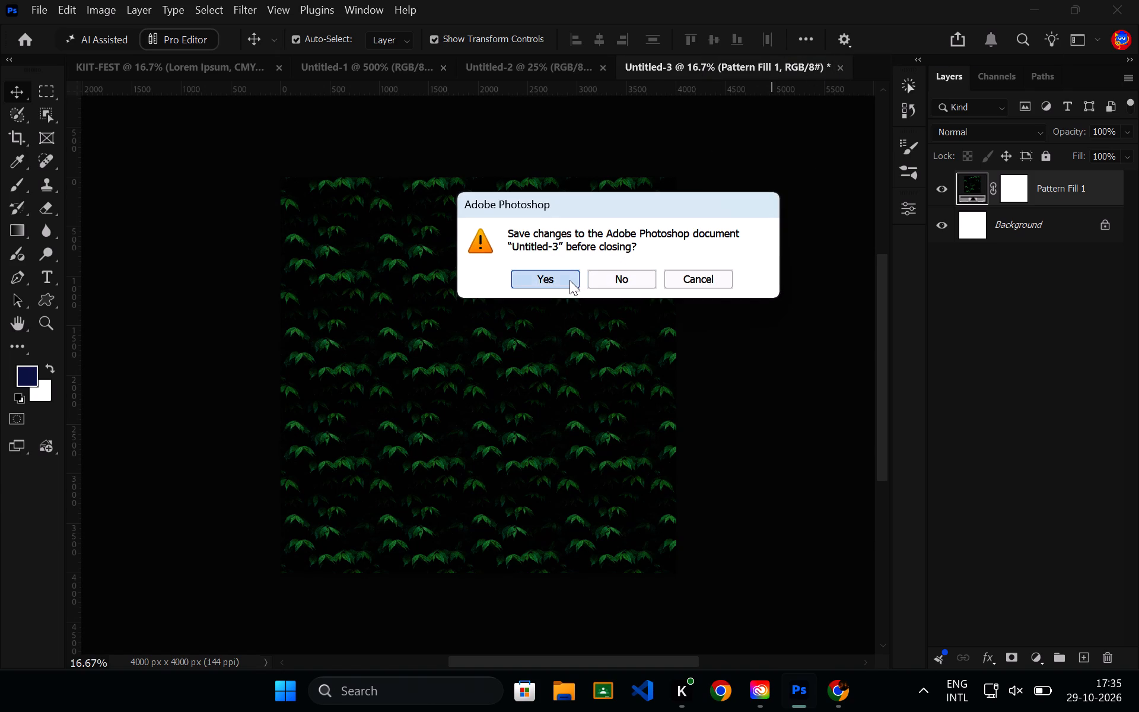
left_click(569, 280)
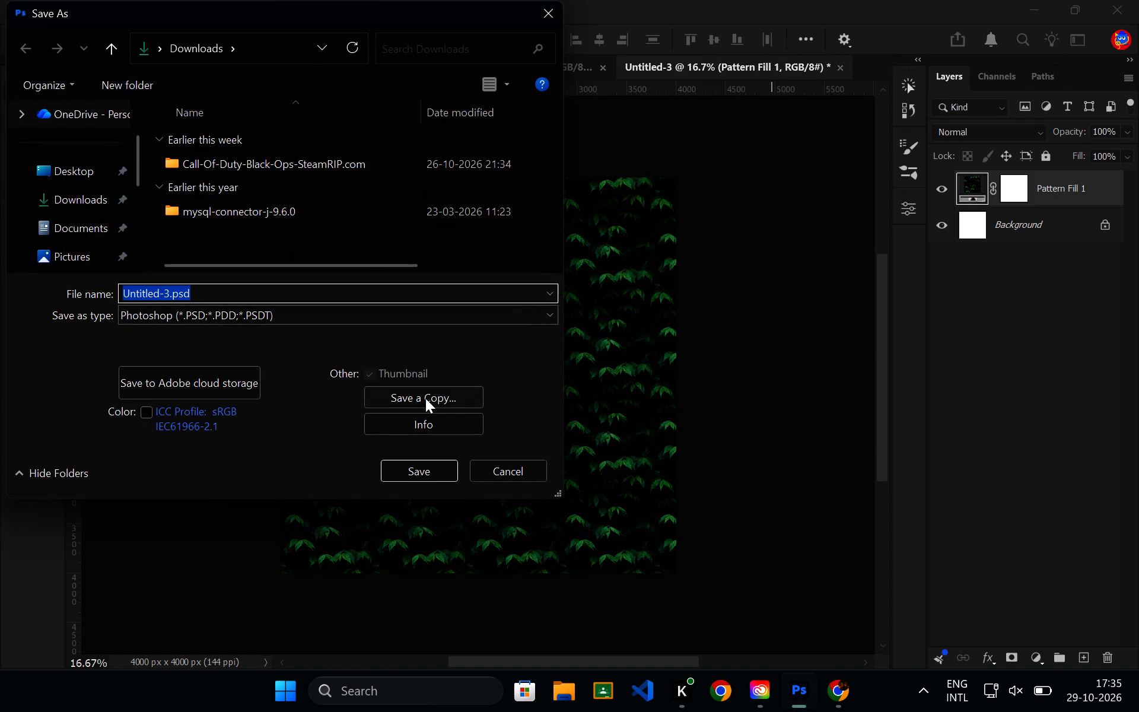
left_click(494, 465)
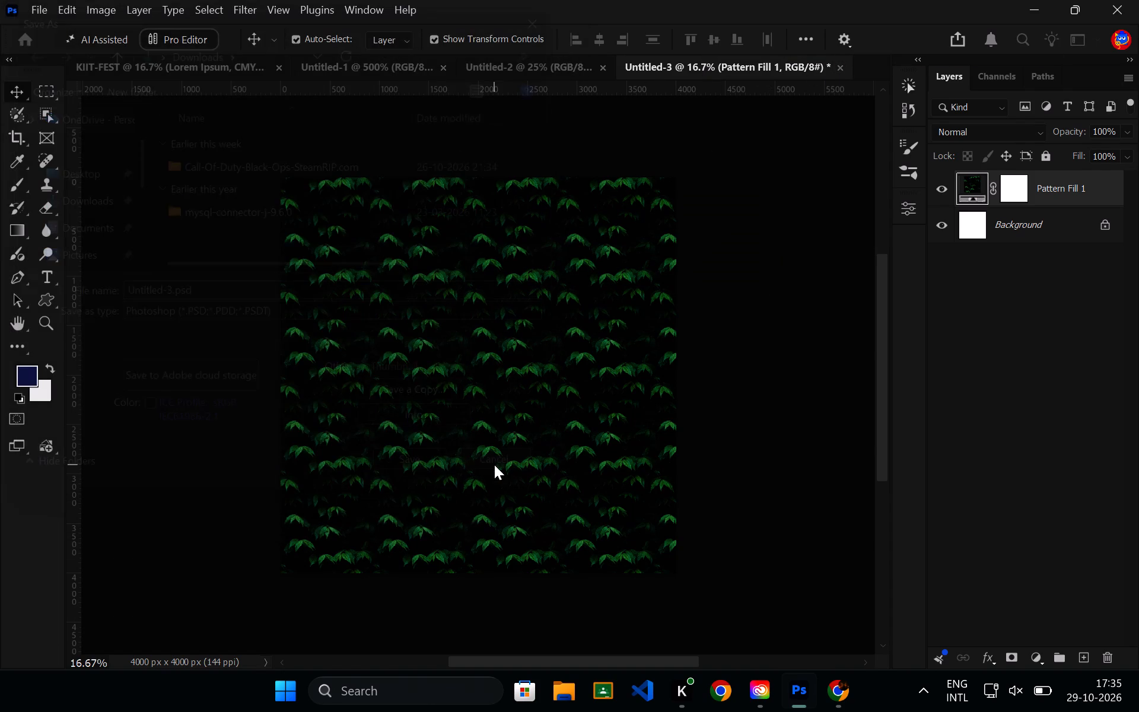
left_click(839, 64)
left_click(619, 280)
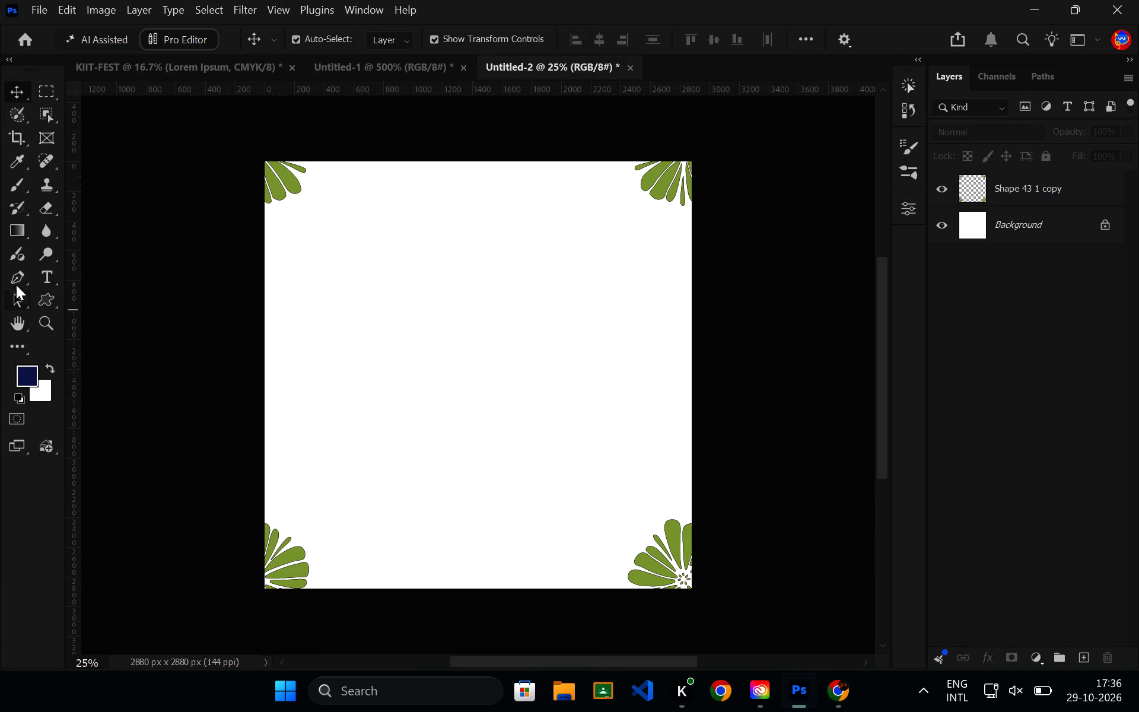
Create a 100 by 100 px flower with the Custom Shape tool in the tile's empty middle area.
left_click(47, 295)
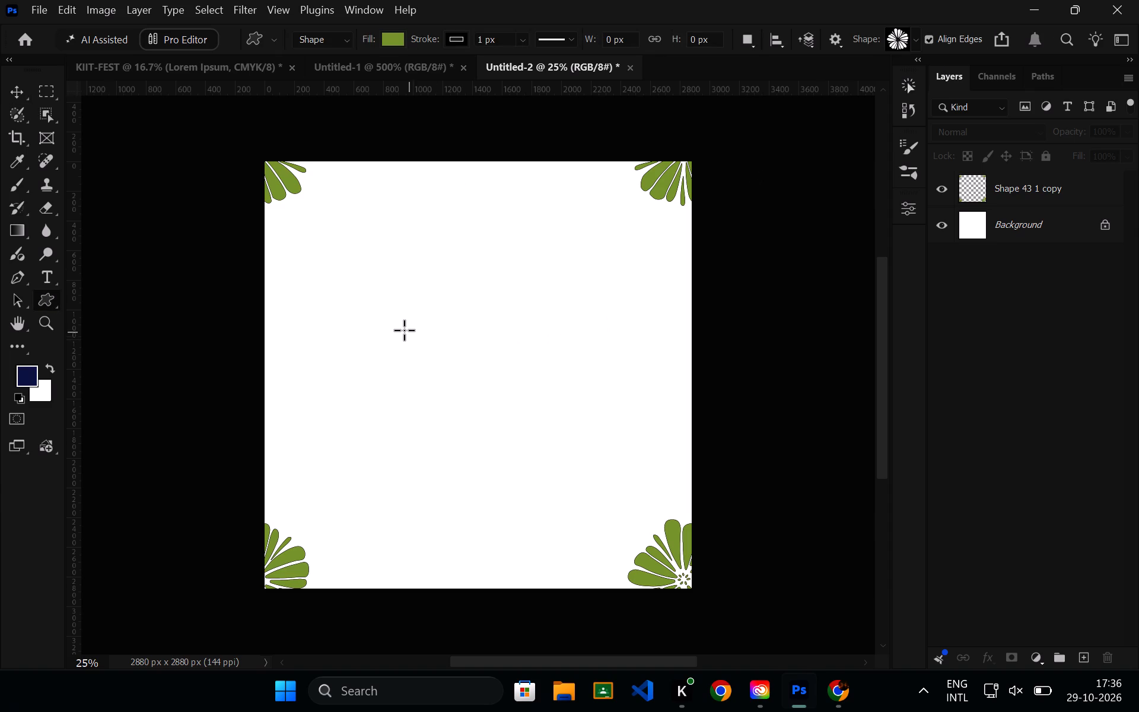
left_click(401, 329)
left_click(517, 272)
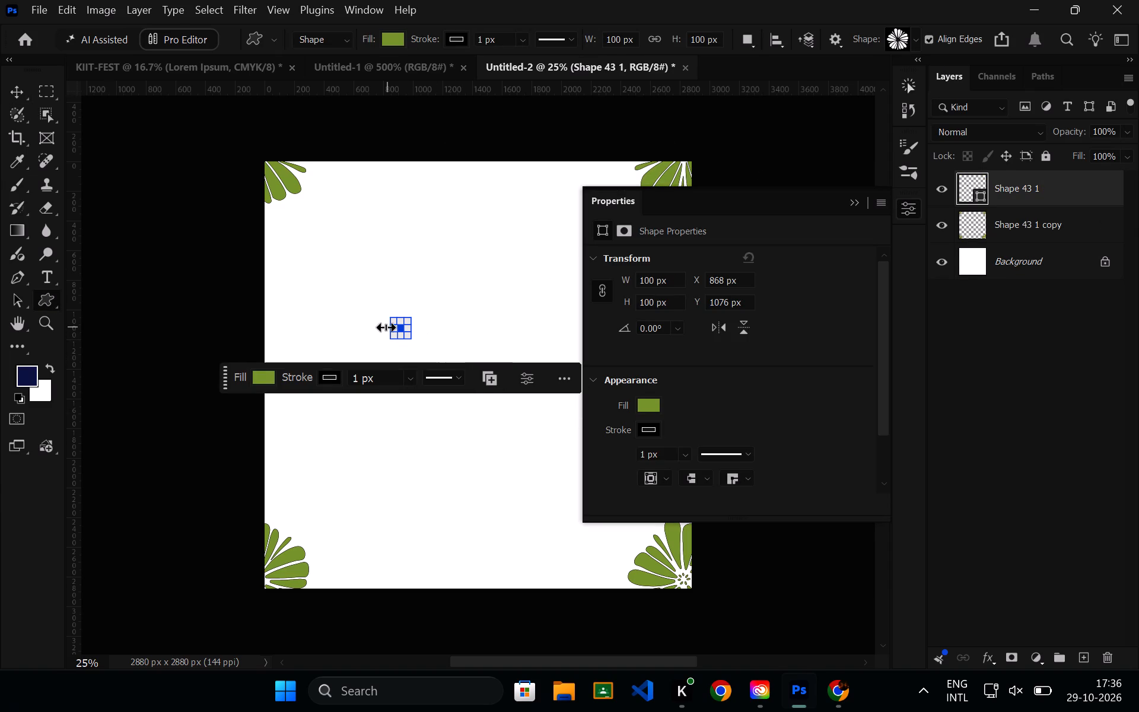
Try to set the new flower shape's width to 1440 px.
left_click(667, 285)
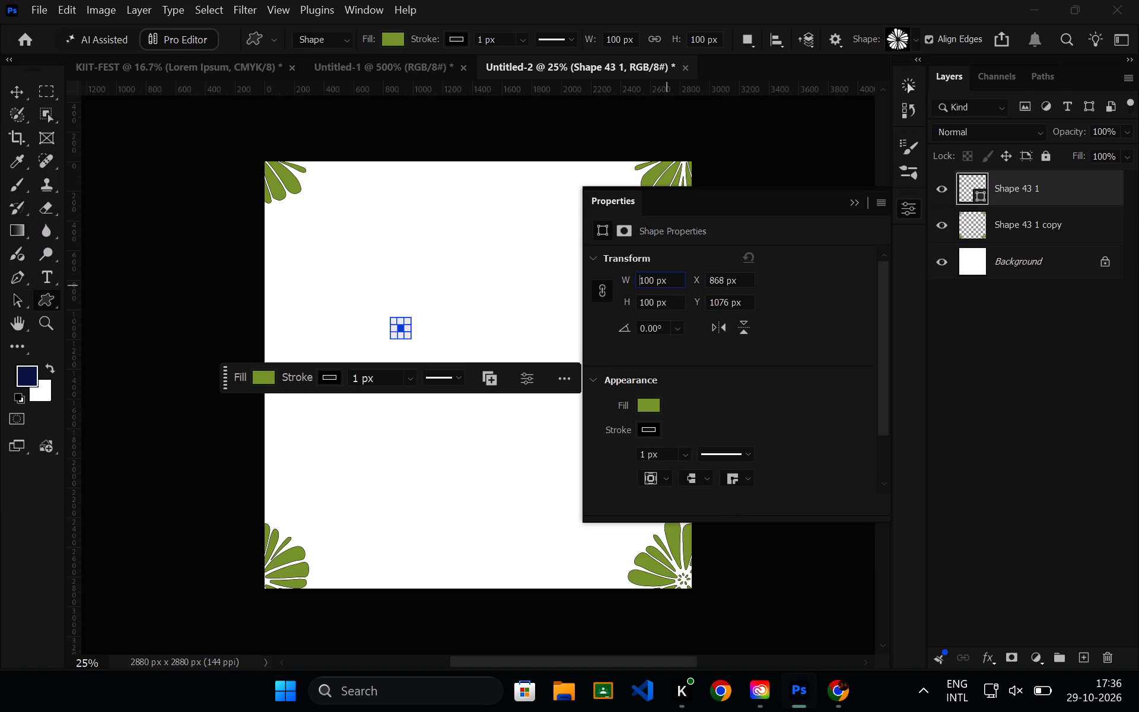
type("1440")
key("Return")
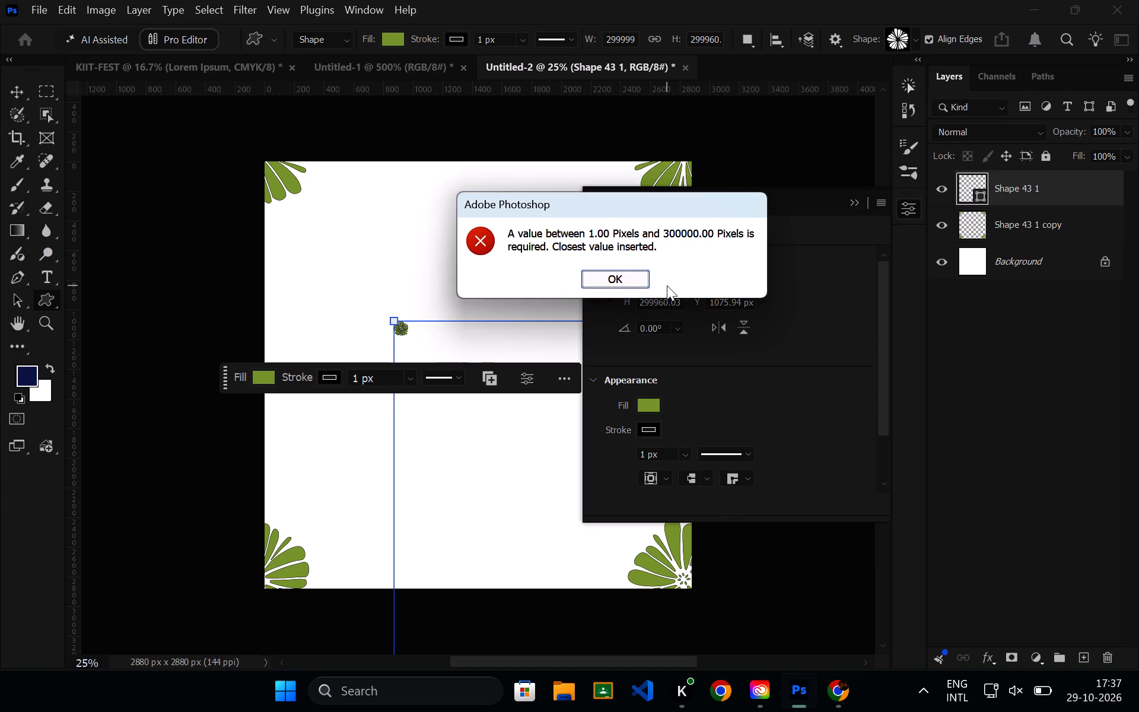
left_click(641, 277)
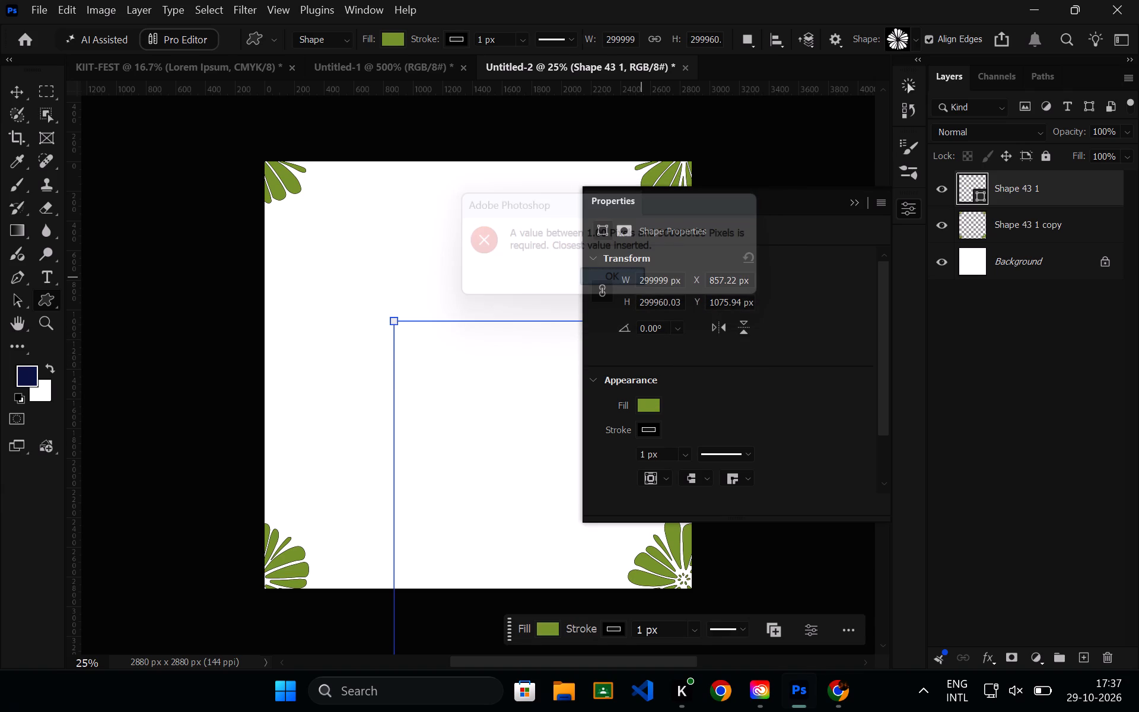
Set the new flower shape's width to 1440 px, keeping its proportions linked.
left_click(666, 281)
type("1440")
key("BackSpace")
key("ctrl+a")
key("ctrl+BackSpace")
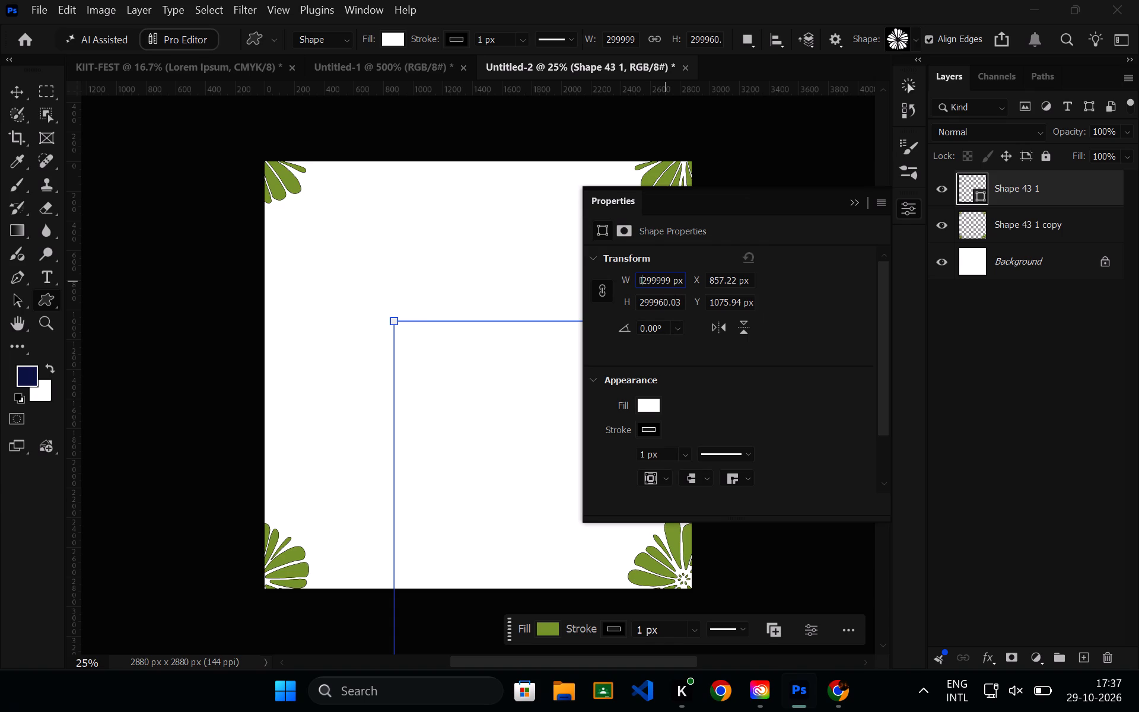
key("ctrl+a")
key("ctrl+BackSpace")
key("ctrl+BackSpace")
key("ctrl+BackSpace")
key("ctrl+BackSpace")
key("ctrl+BackSpace")
key("ctrl+BackSpace")
key("ctrl+BackSpace")
key("ctrl+BackSpace")
key("ctrl+BackSpace")
key("ctrl+BackSpace")
key("ctrl+BackSpace")
key("Right")
key("Right")
key("Right")
key("Right")
key("Right")
key("Right")
key("Right")
key("Right")
key("Right")
key("BackSpace")
key("BackSpace")
key("BackSpace")
key("BackSpace")
key("BackSpace")
key("BackSpace")
key("BackSpace")
key("BackSpace")
key("BackSpace")
key("BackSpace")
key("BackSpace")
key("BackSpace")
key("BackSpace")
key("BackSpace")
key("BackSpace")
key("BackSpace")
key("BackSpace")
key("BackSpace")
key("BackSpace")
key("BackSpace")
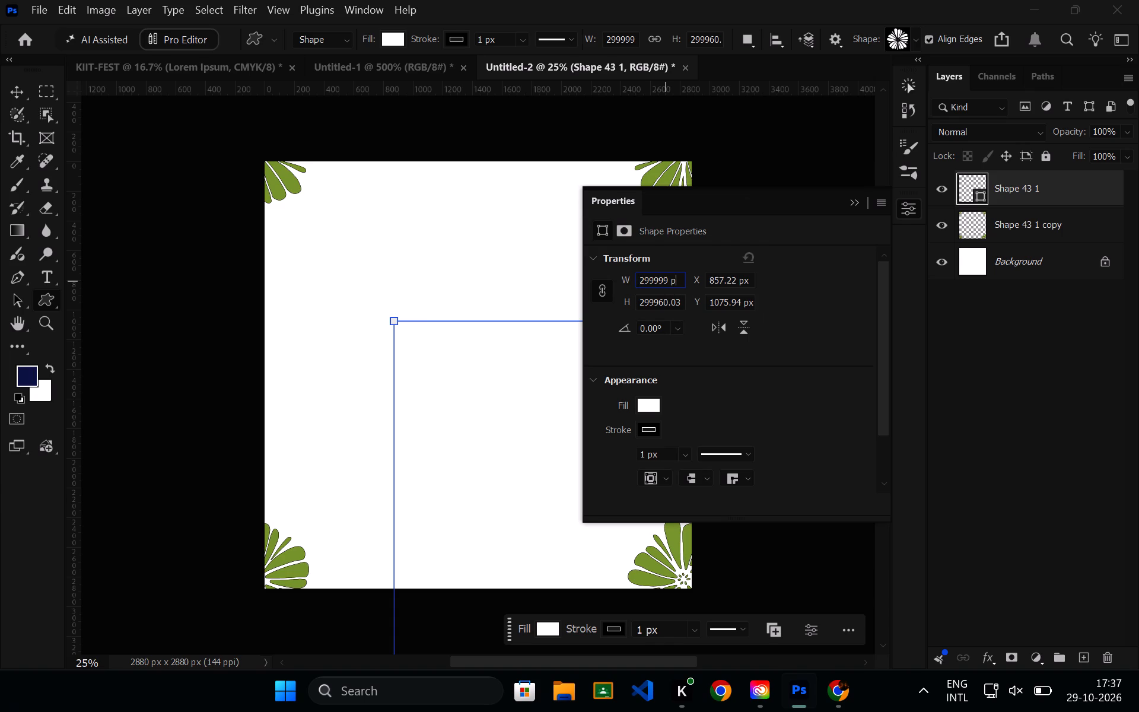
type("1440")
key("Return")
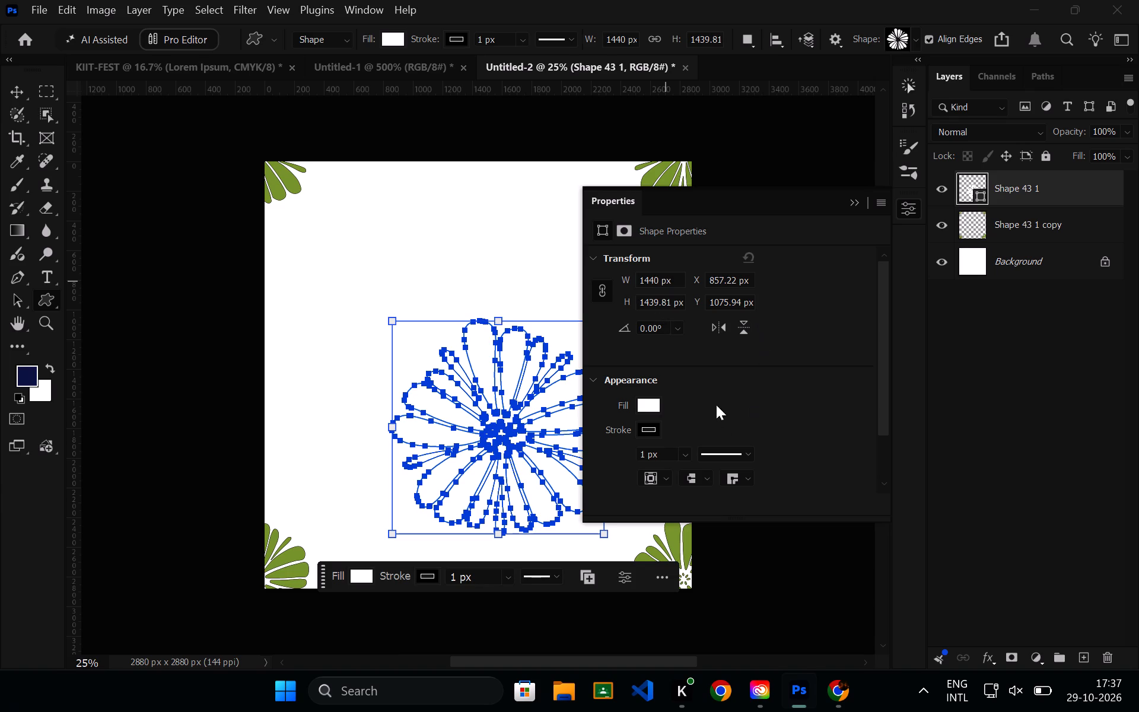
left_click(851, 198)
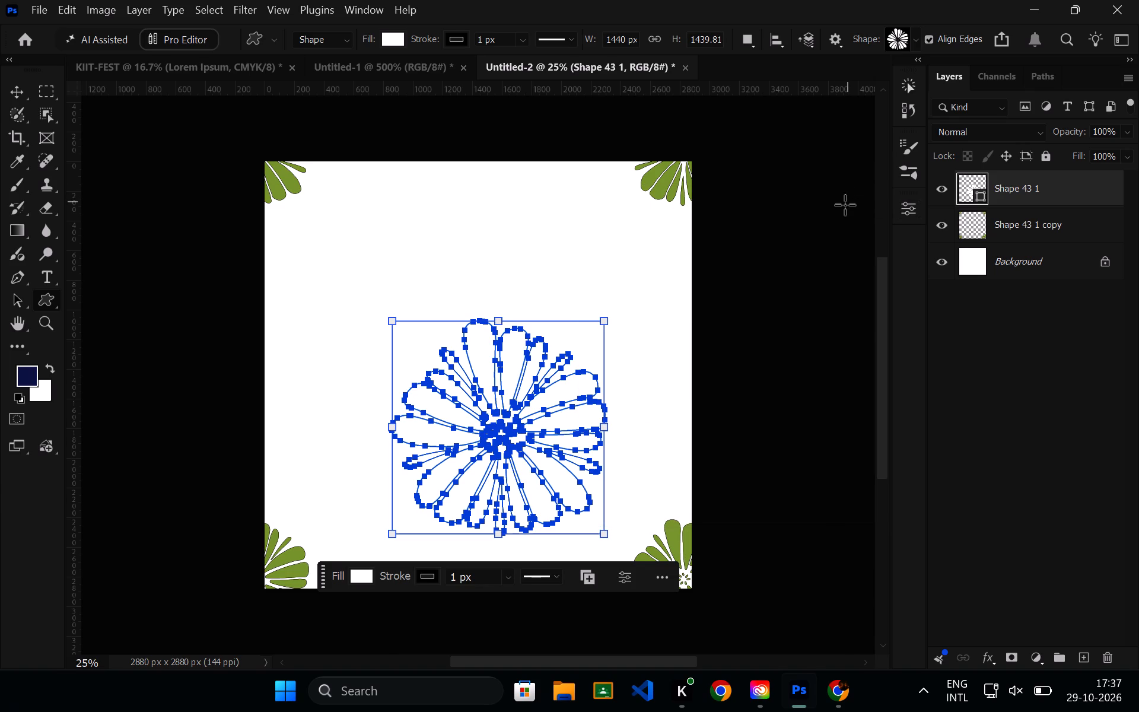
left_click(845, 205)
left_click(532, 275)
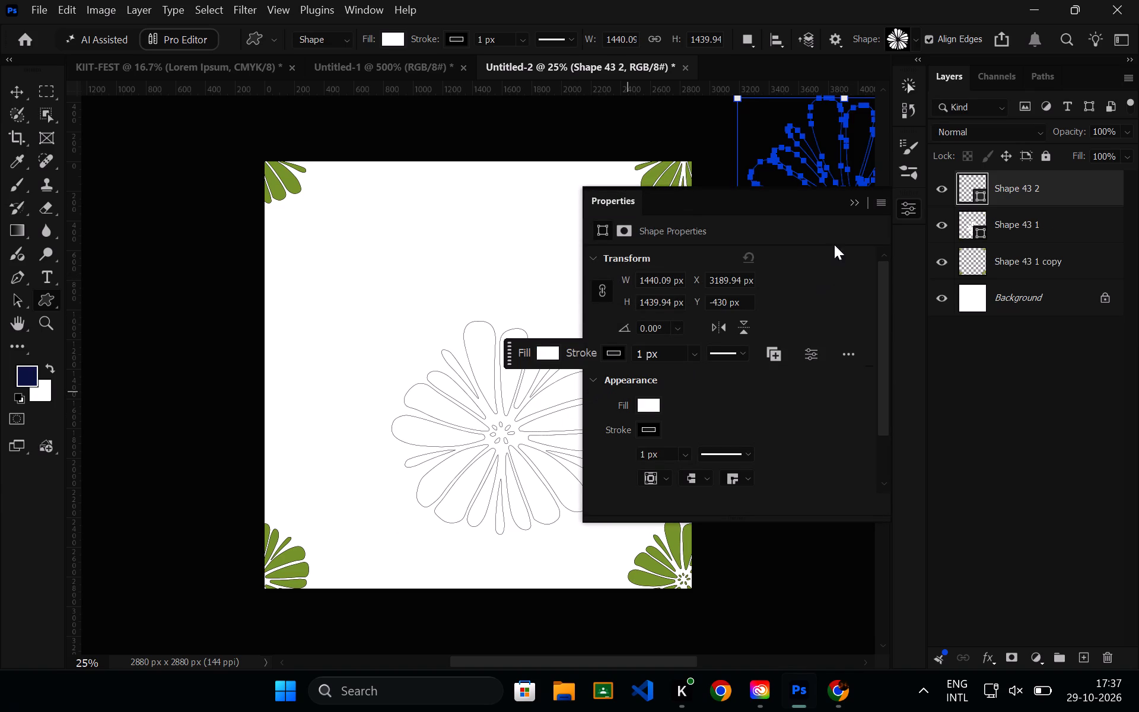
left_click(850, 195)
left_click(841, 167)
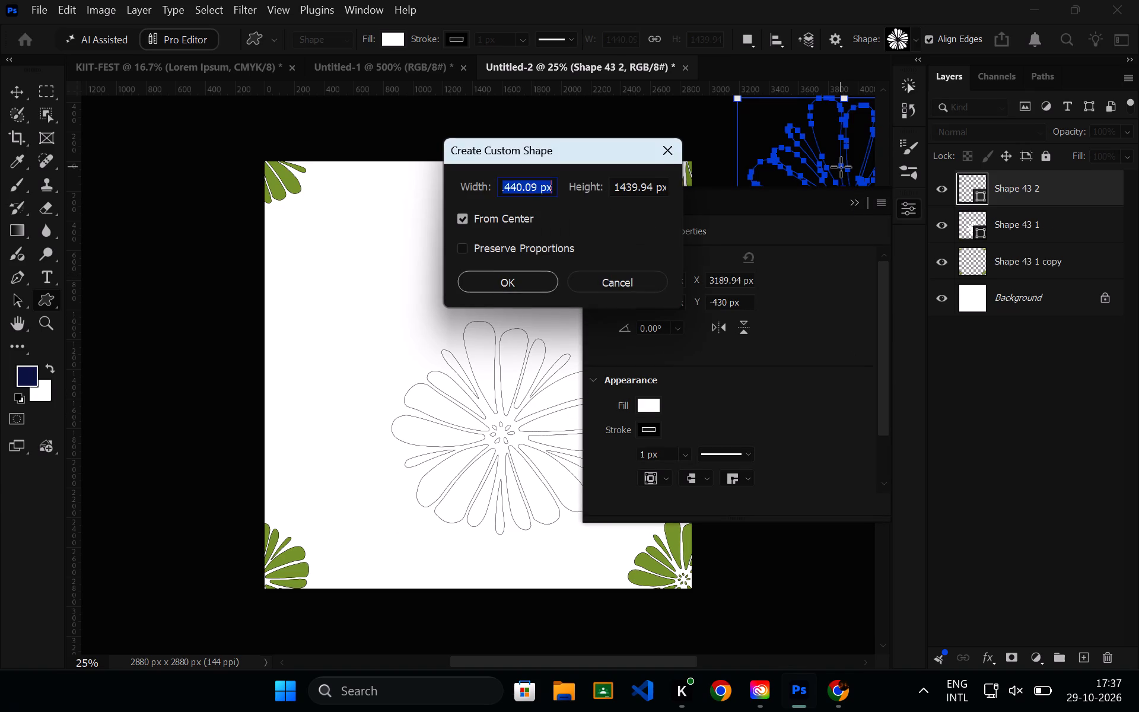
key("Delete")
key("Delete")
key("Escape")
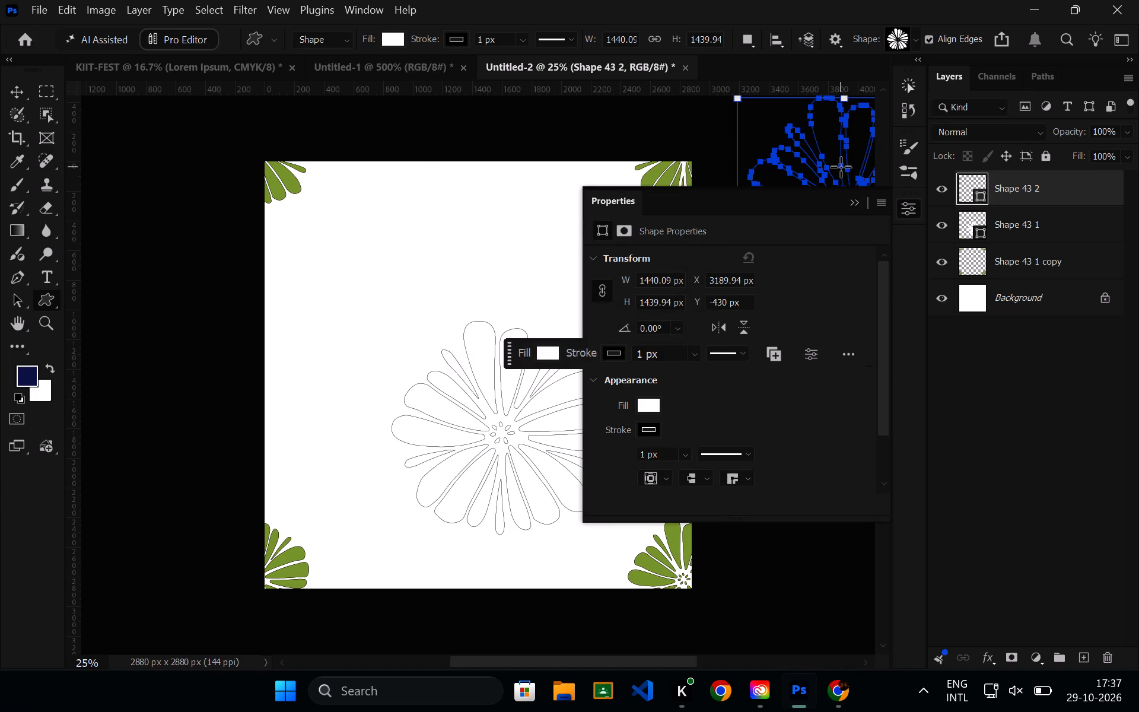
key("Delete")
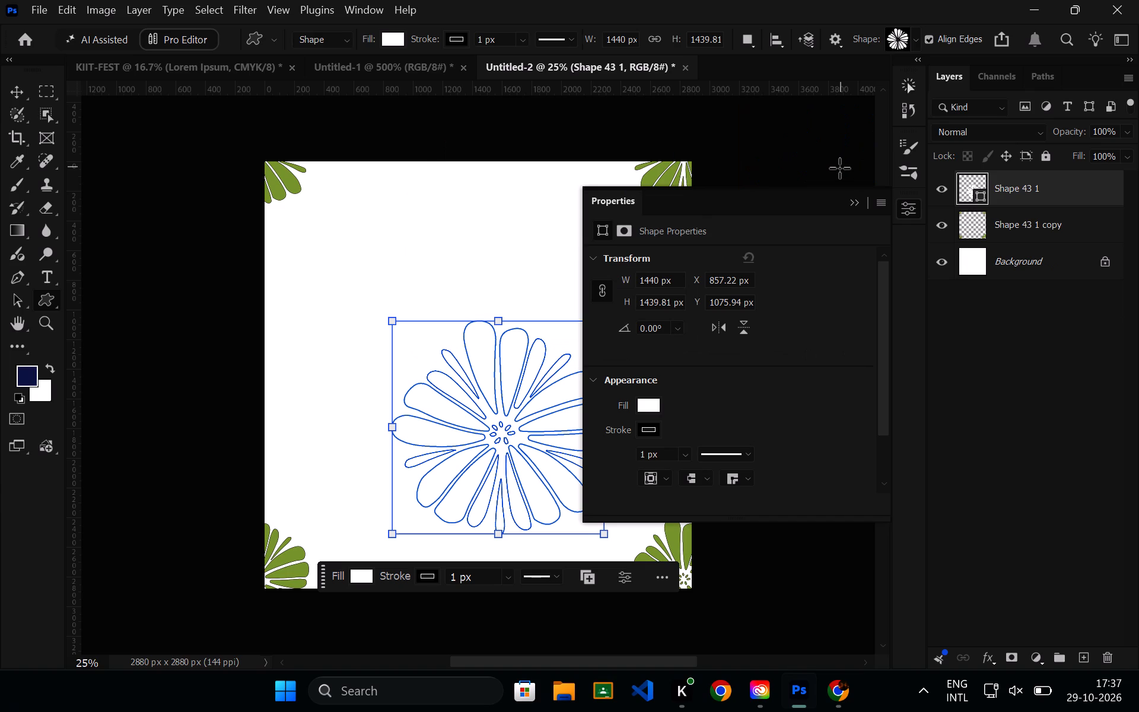
Fill the large flower shape with the recently used green.
left_click(644, 401)
left_click(607, 429)
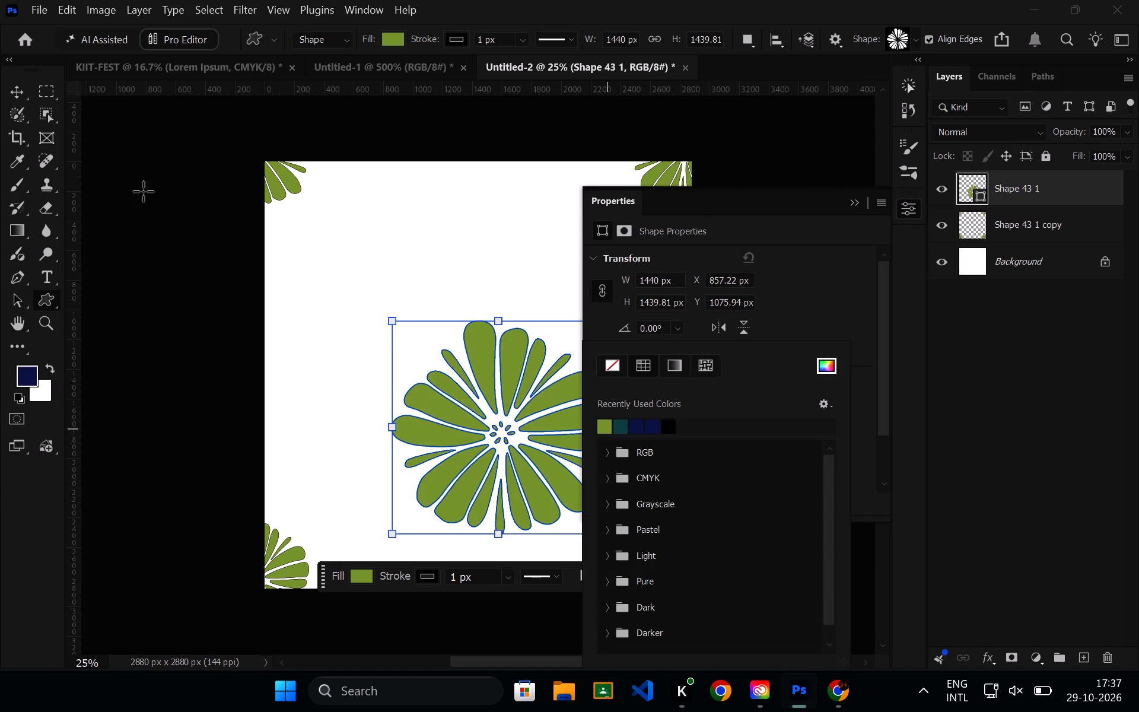
Move the large green flower to the exact centre of the canvas and deselect its layer.
left_click(21, 96)
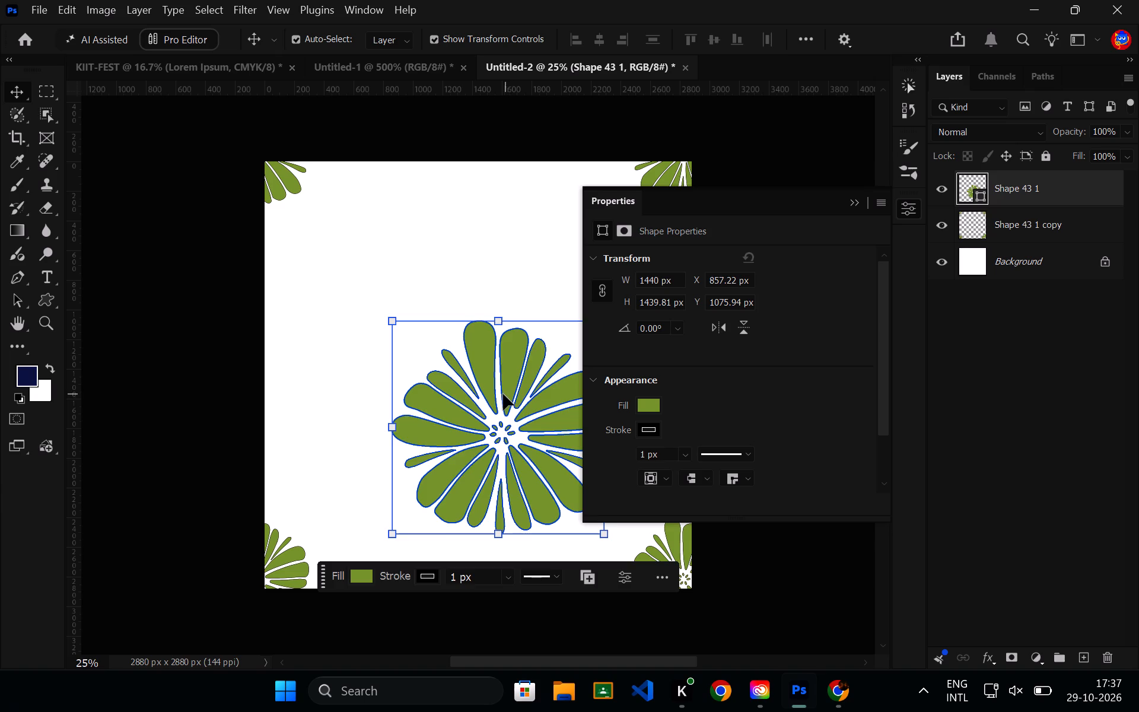
left_click_drag(503, 394, 471, 348)
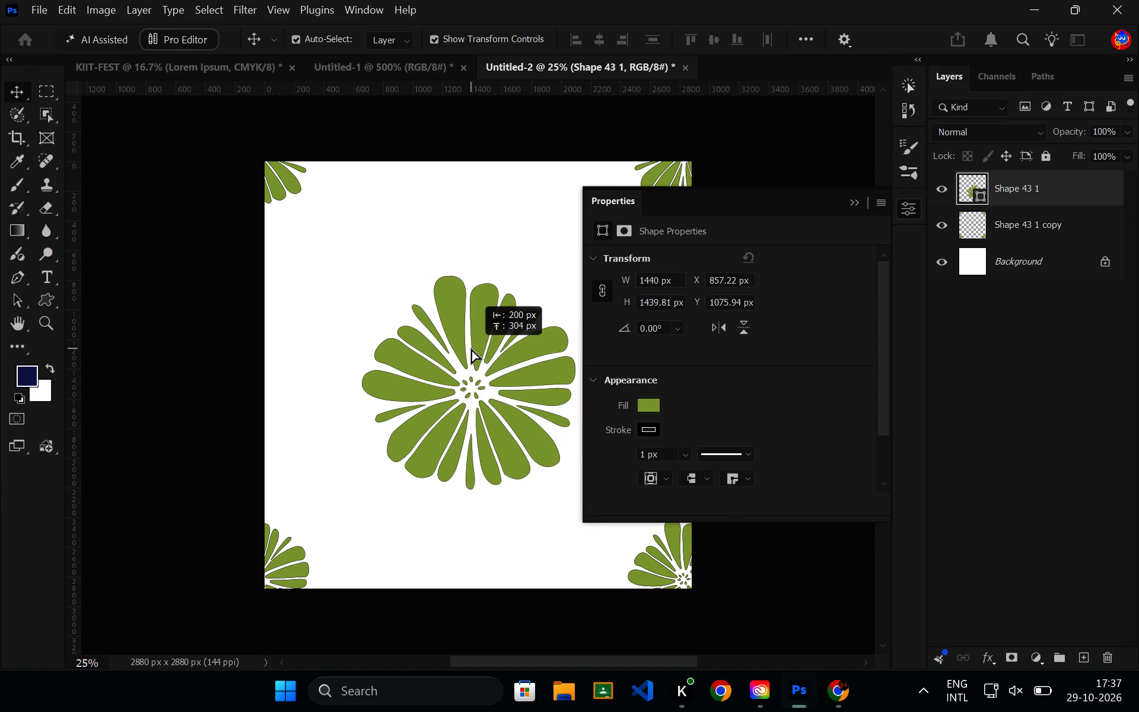
left_click_drag(471, 348, 478, 339)
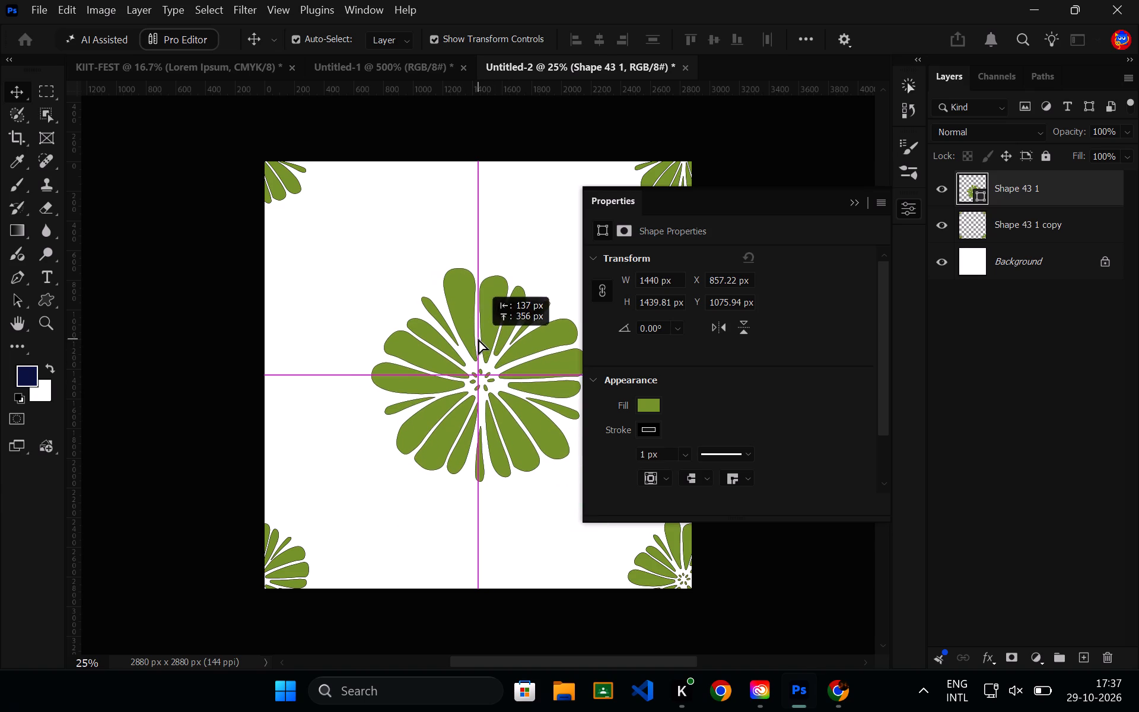
left_click_drag(478, 339, 483, 344)
left_click(854, 208)
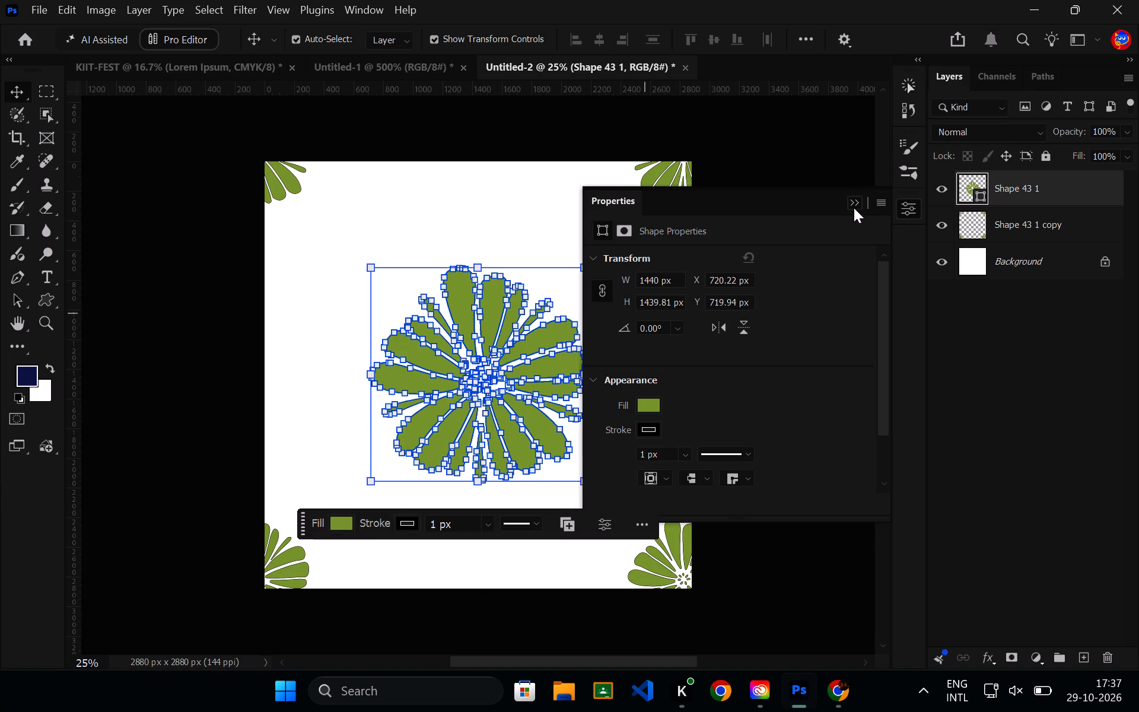
left_click(816, 180)
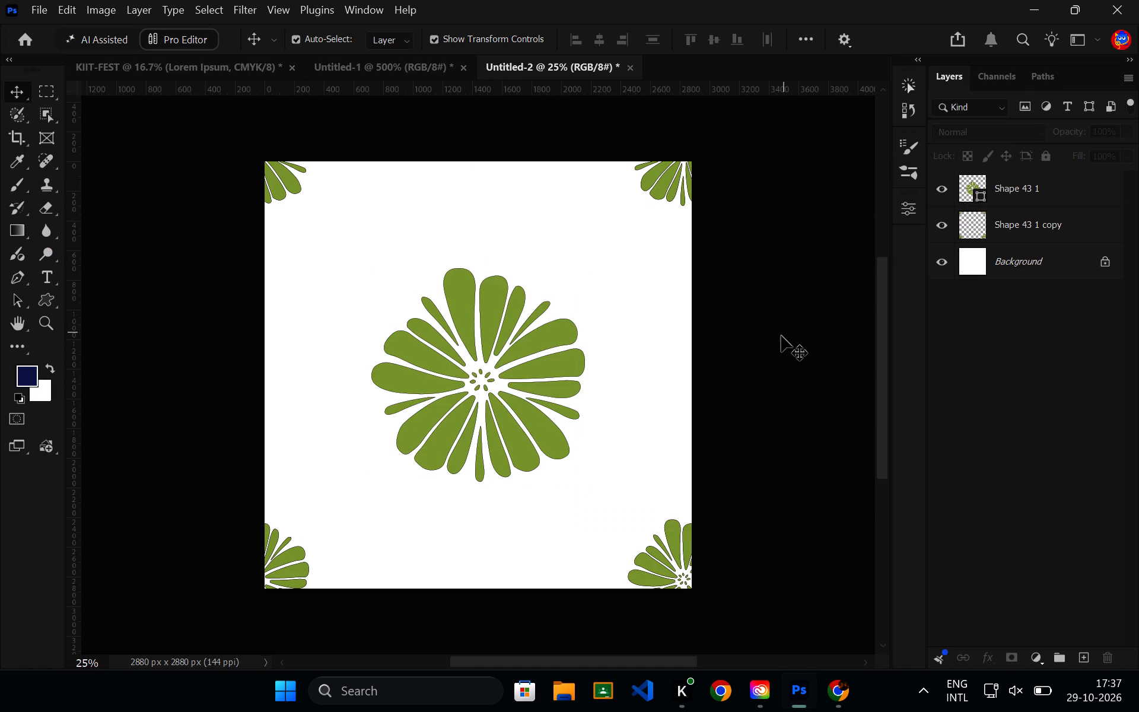
Switch to Chrome and reread ChatGPT's steps on filling the empty space, checking the seams and saving the pattern.
left_click(832, 695)
scroll(407, 374, "up", 2)
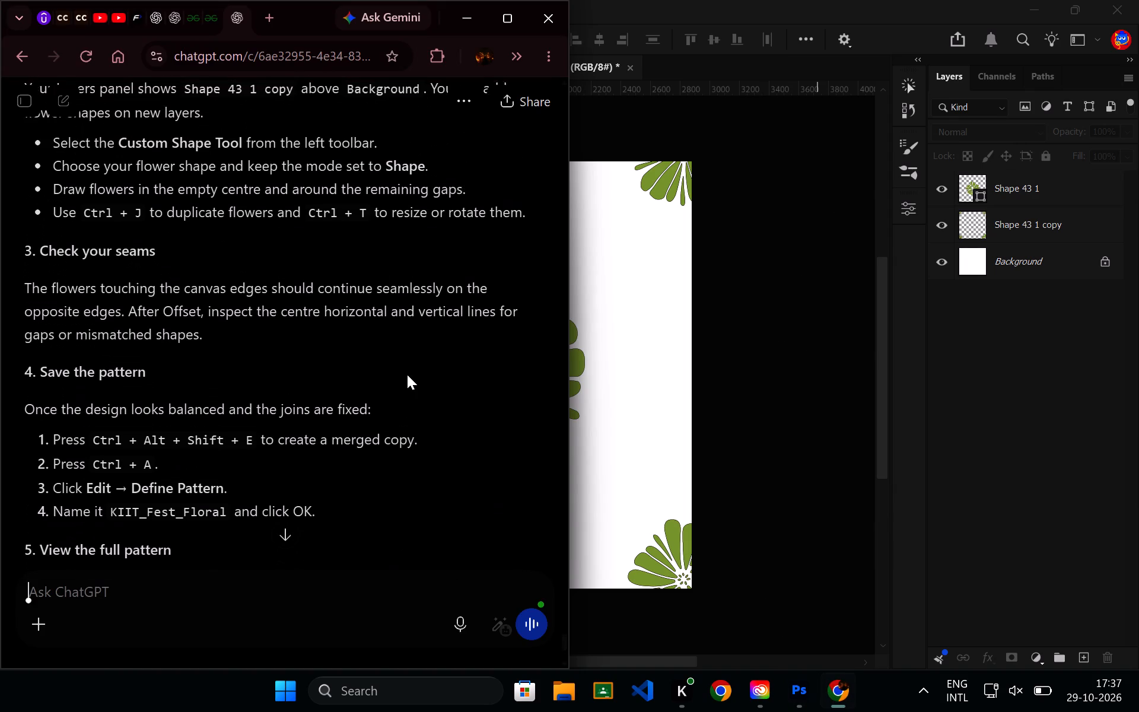
scroll(407, 374, "up", 2)
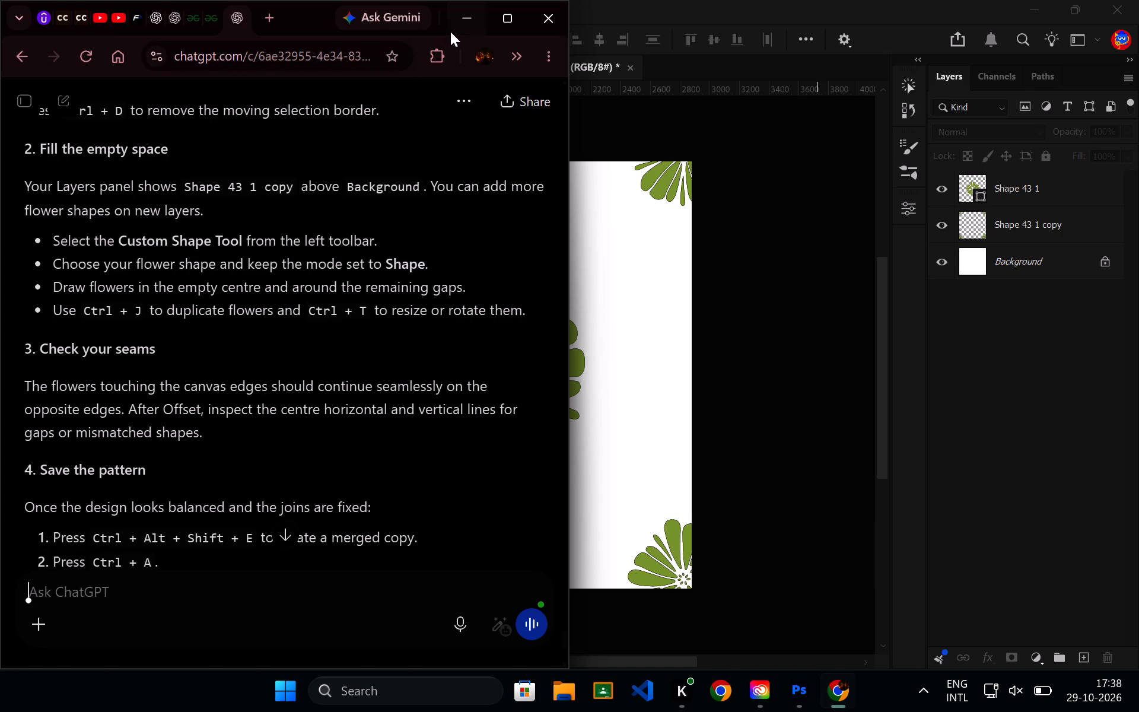
scroll(387, 265, "down", 2)
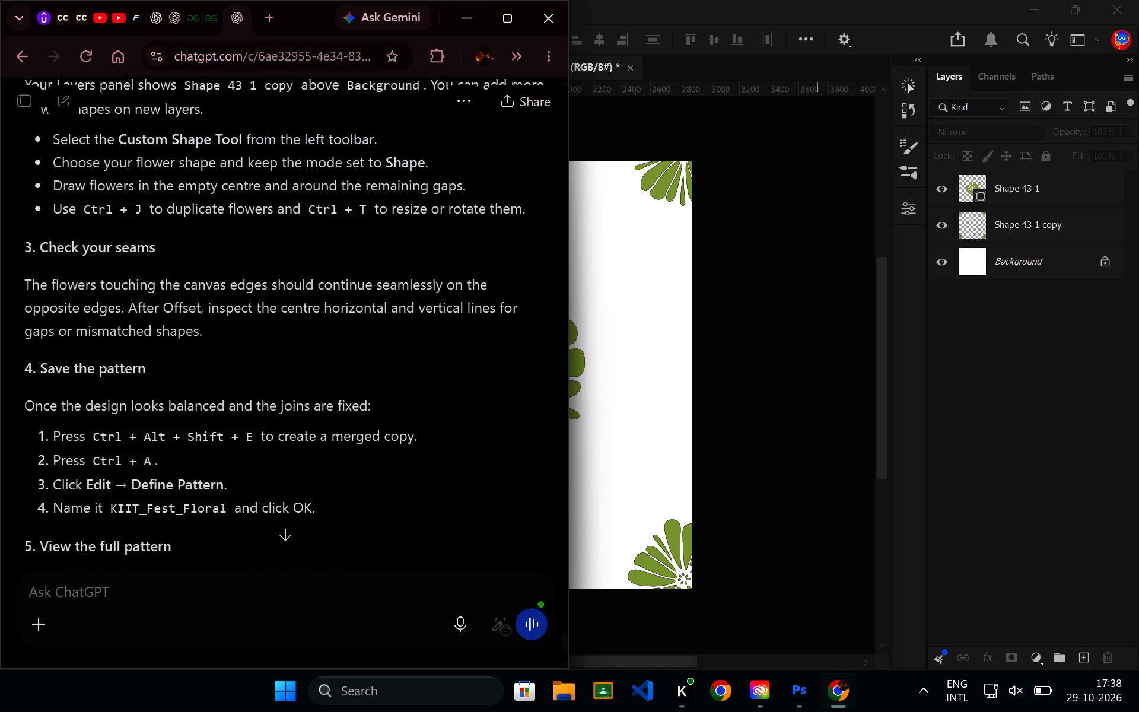
scroll(387, 265, "down", 1)
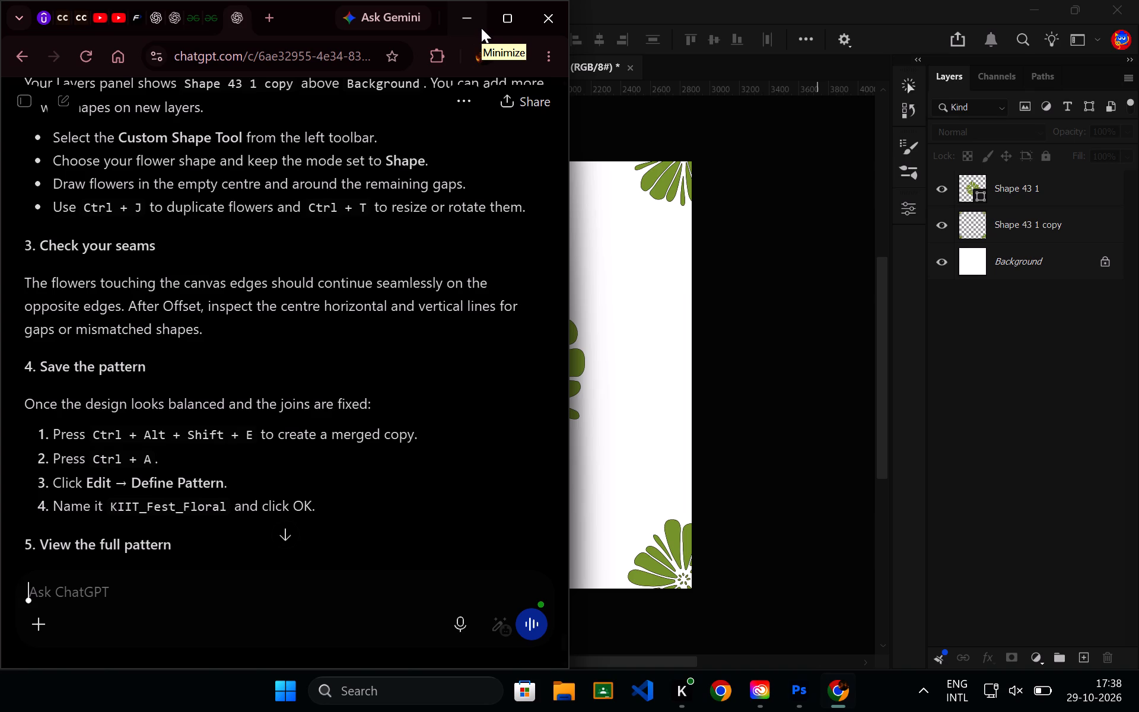
left_click(481, 28)
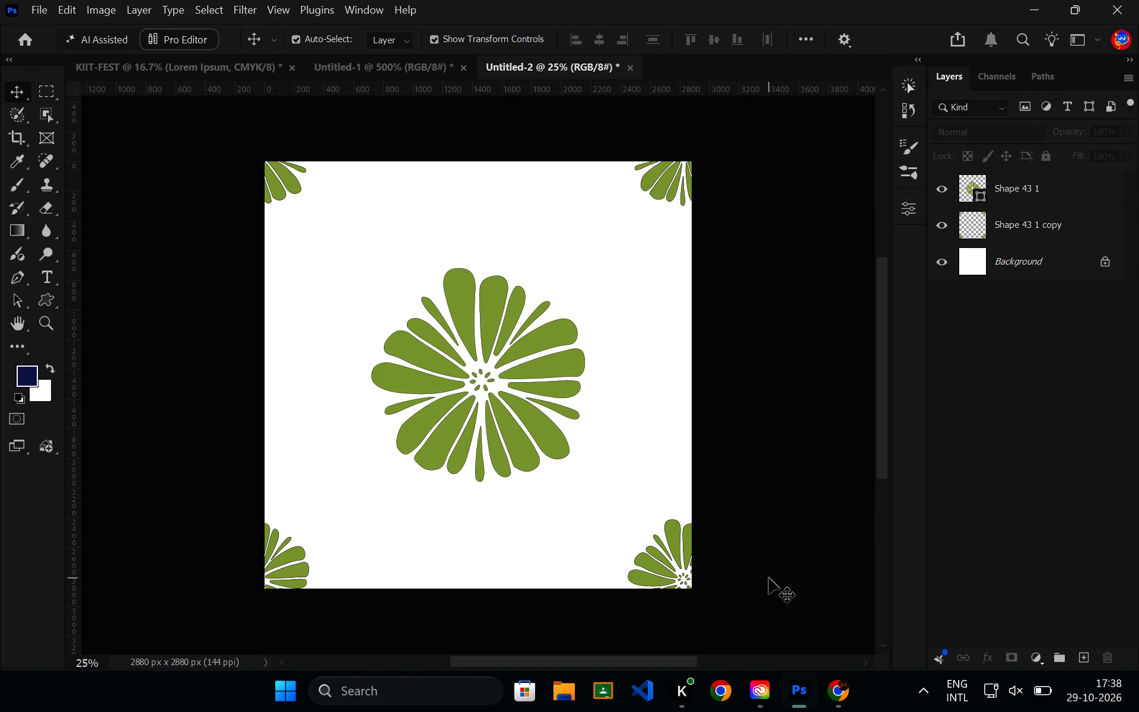
Select the entire canvas of the flower tile in Photoshop.
left_click(868, 377)
left_click(837, 377)
key("ctrl+a")
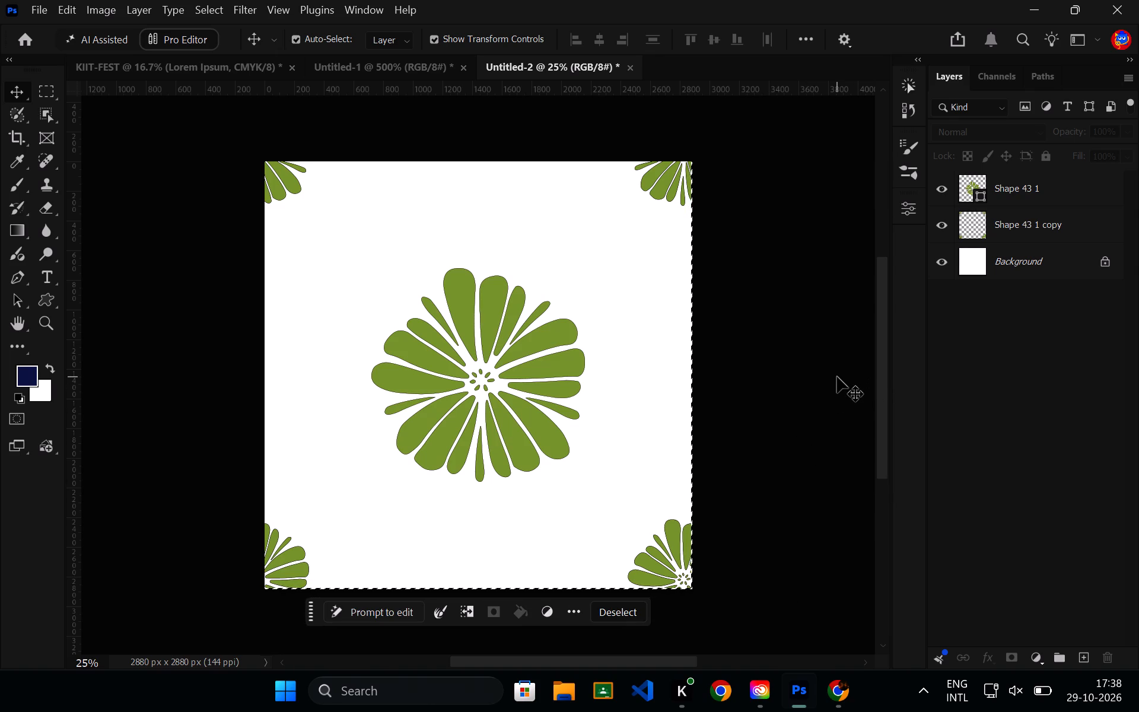
Recheck ChatGPT's saving instructions in Chrome and stamp all visible layers into a merged copy in Photoshop.
left_click(837, 704)
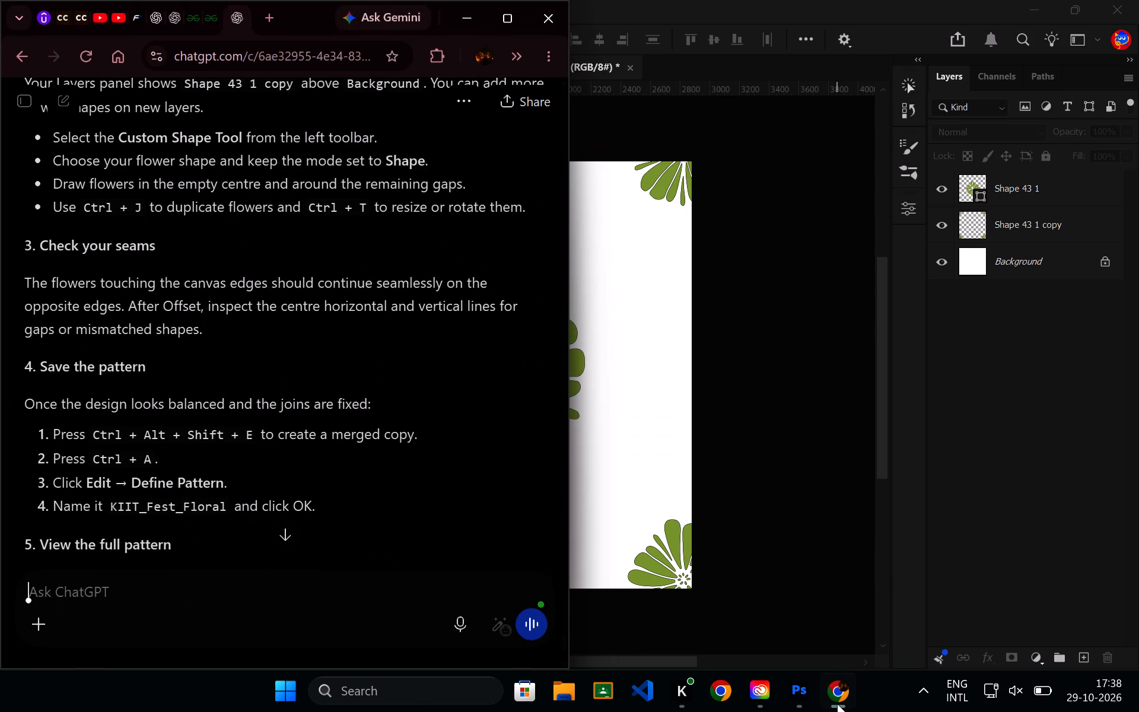
left_click(788, 504)
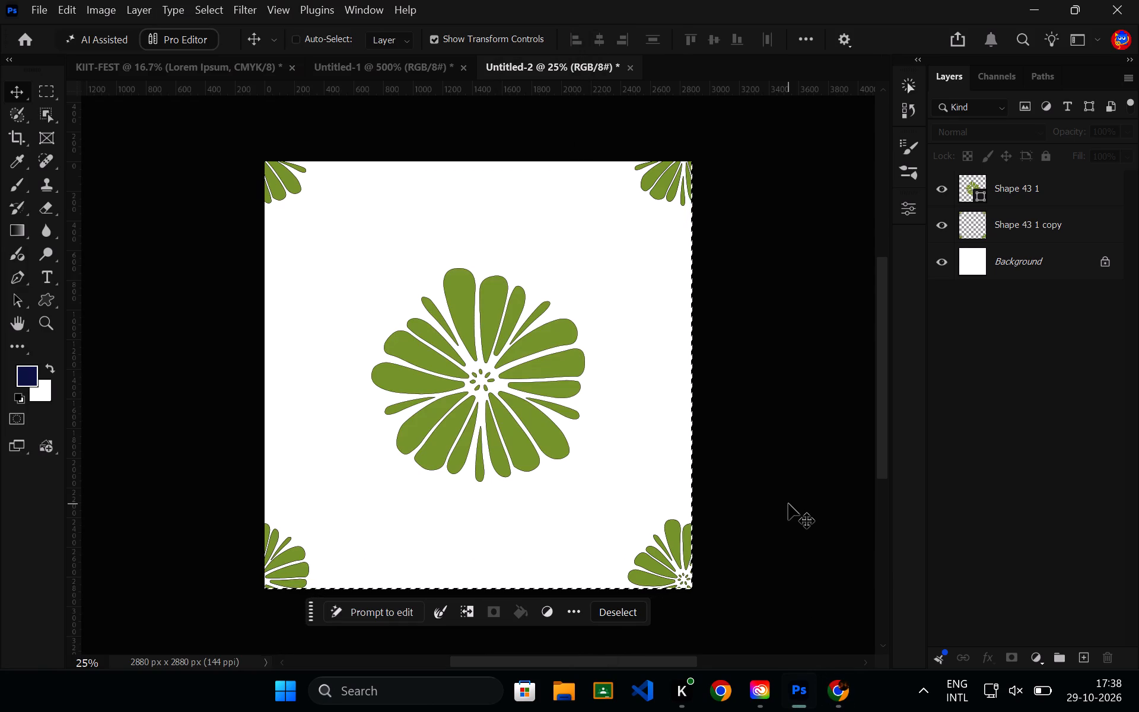
key("ctrl+alt+shift+e")
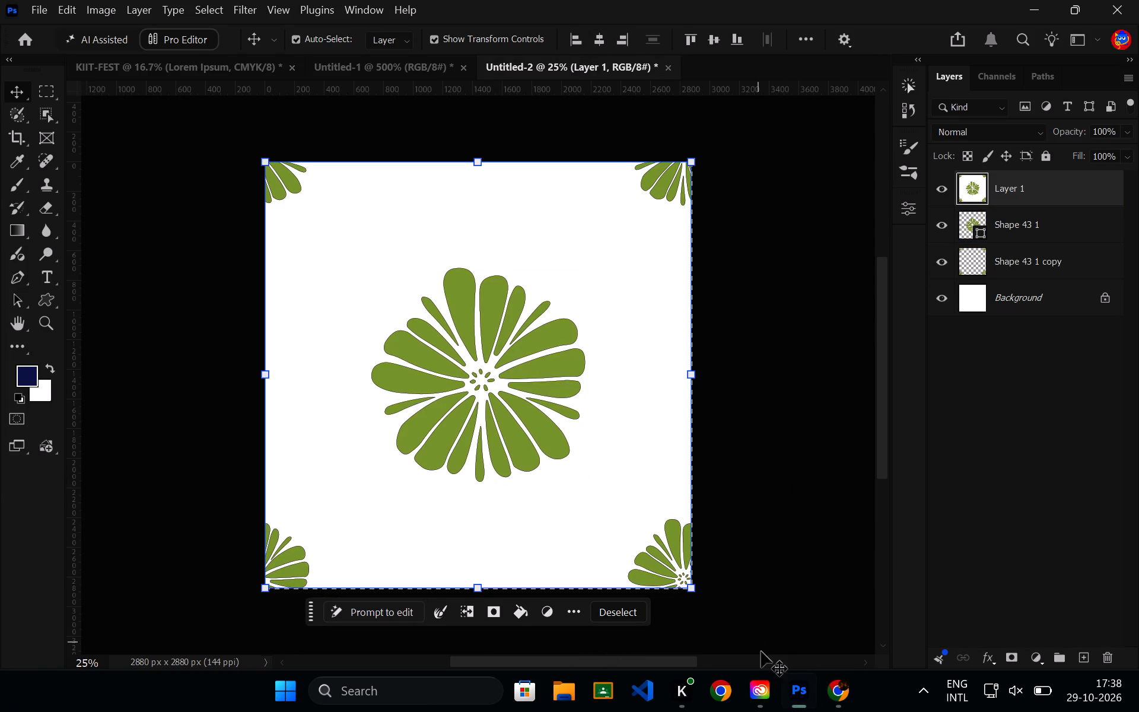
Consult ChatGPT's saving steps in Chrome, and define the selected flower tile in Photoshop as a pattern named Kiit_floral_pattern.
left_click(825, 689)
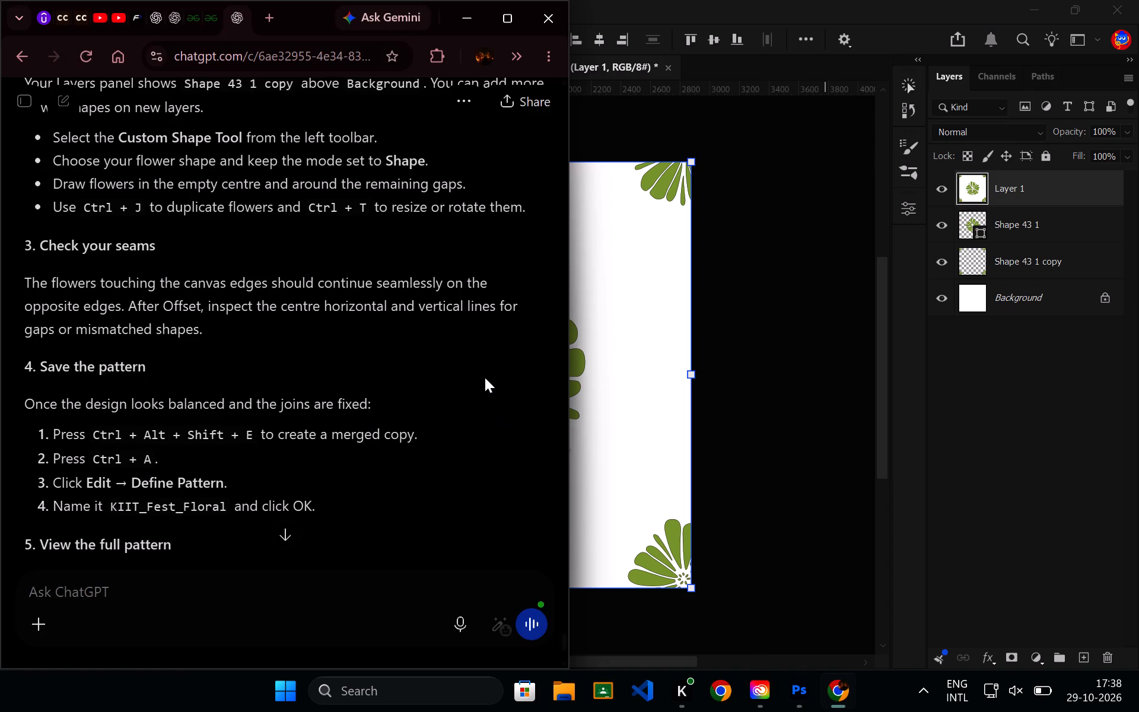
scroll(483, 377, "down", 1)
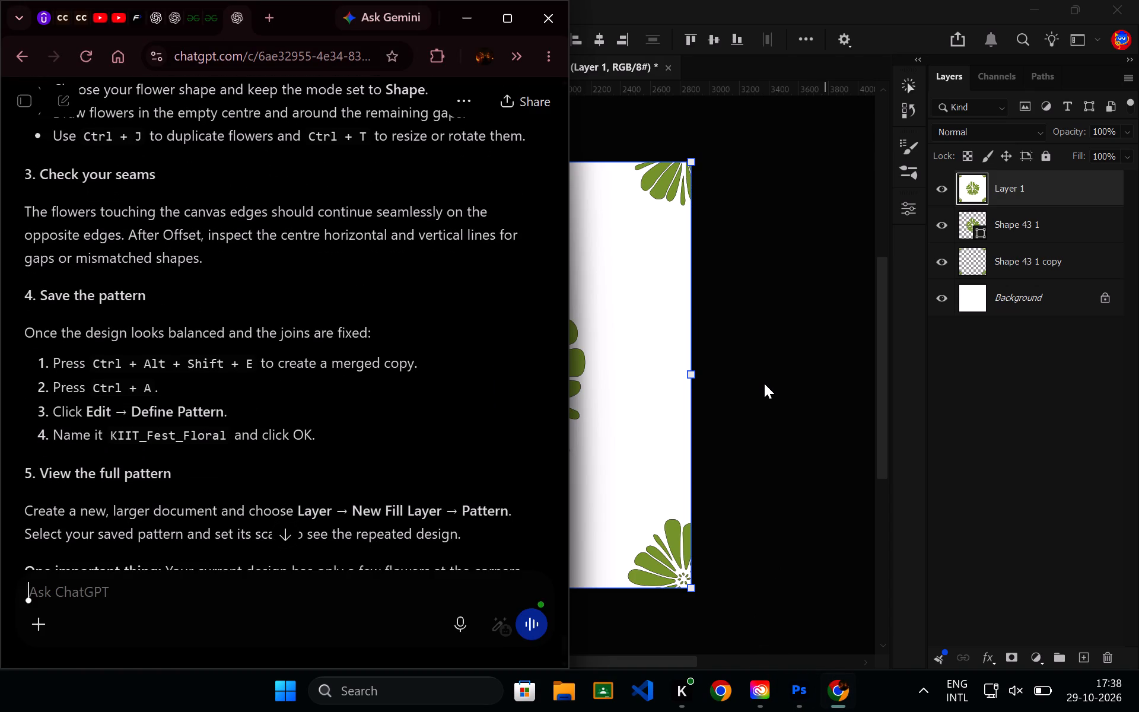
scroll(396, 381, "down", 1)
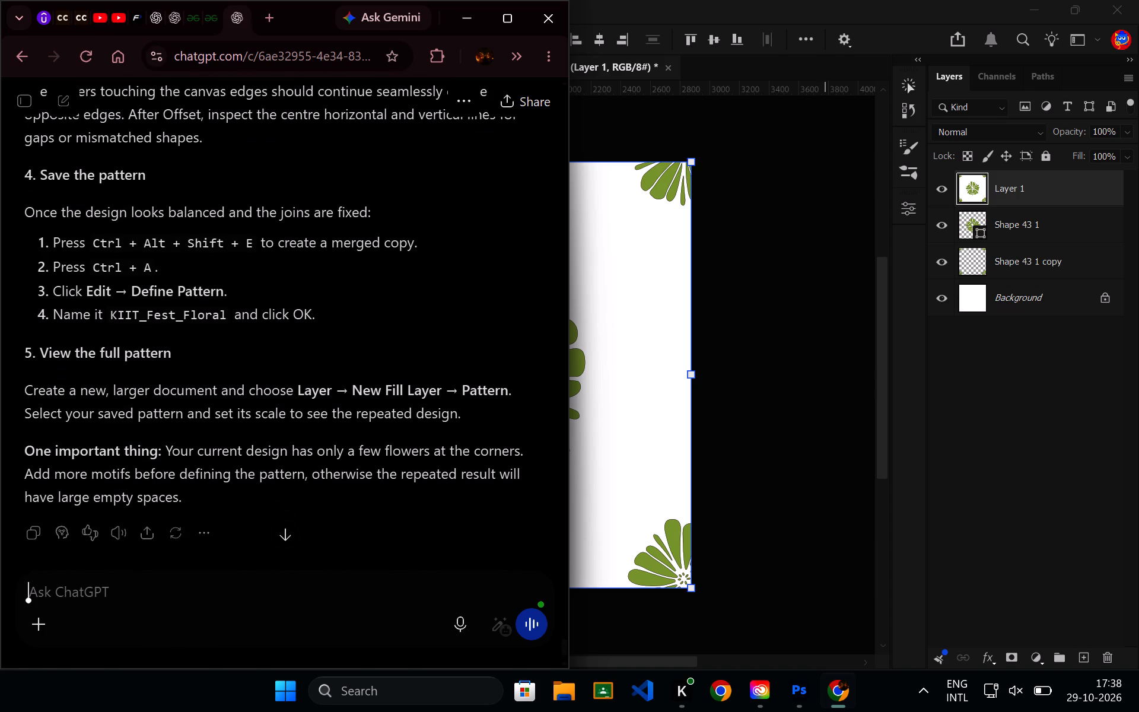
left_click(707, 420)
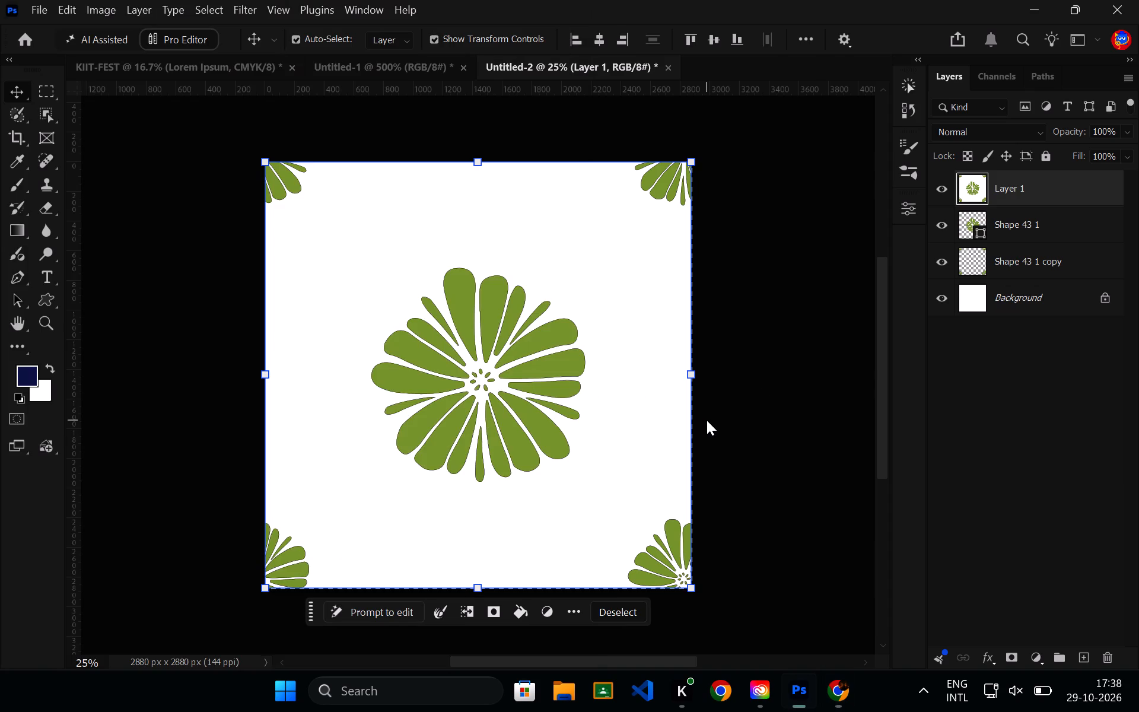
left_click(77, 11)
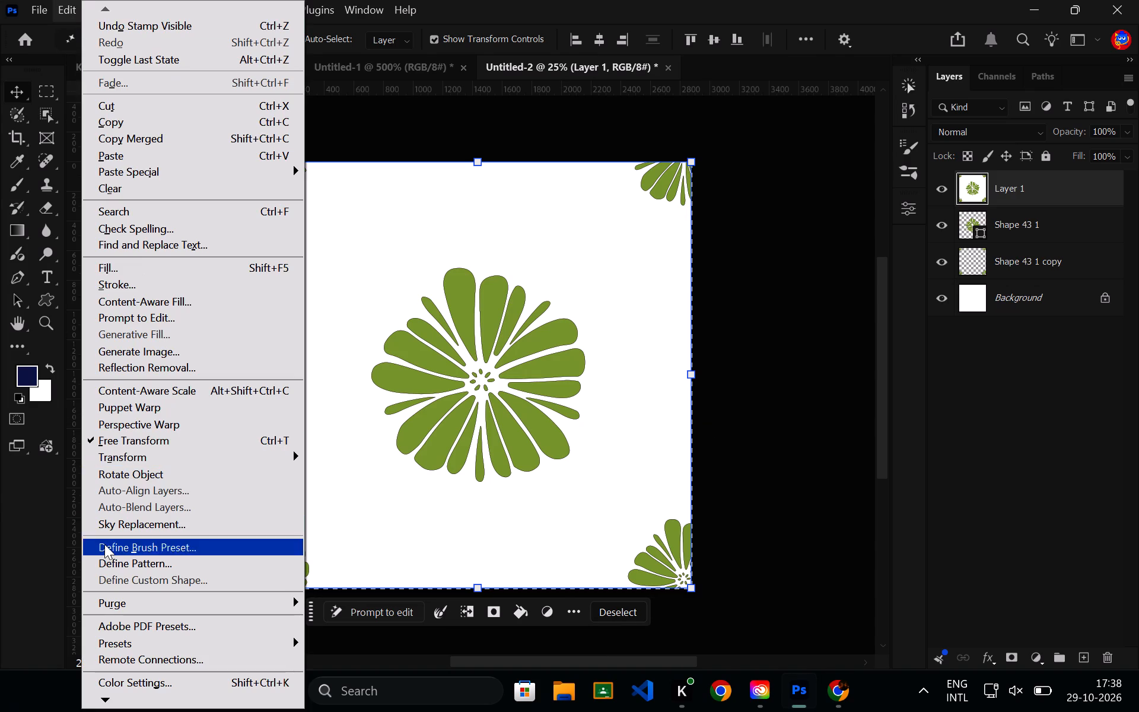
left_click(110, 558)
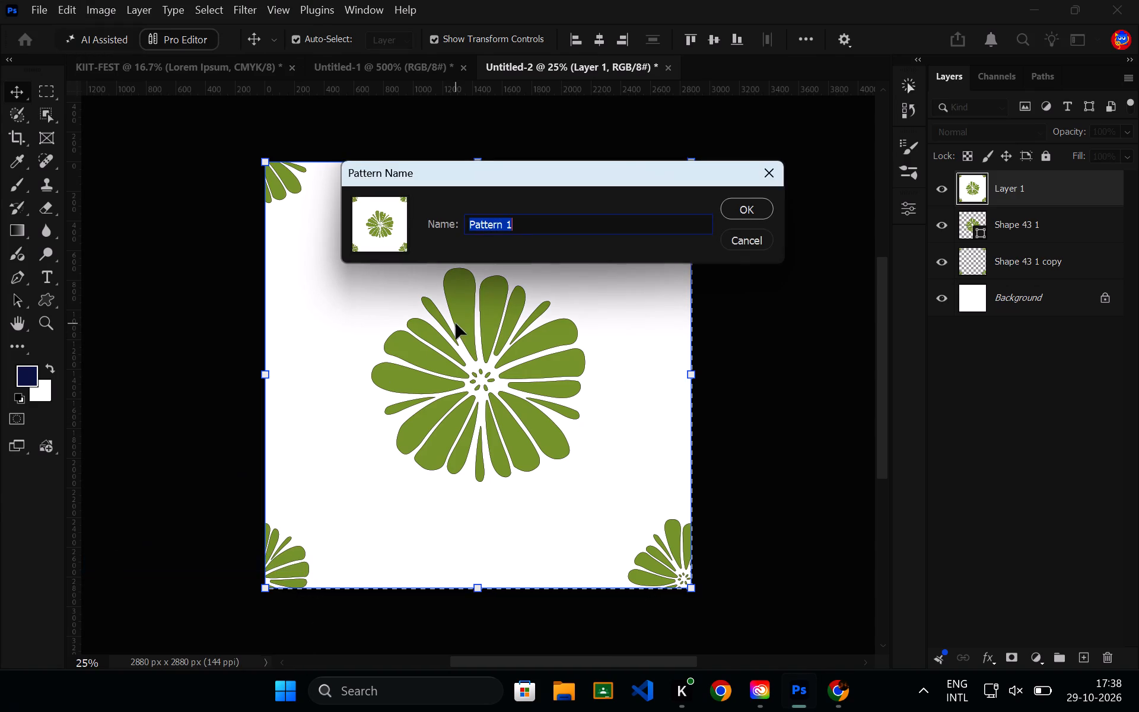
left_click(577, 230)
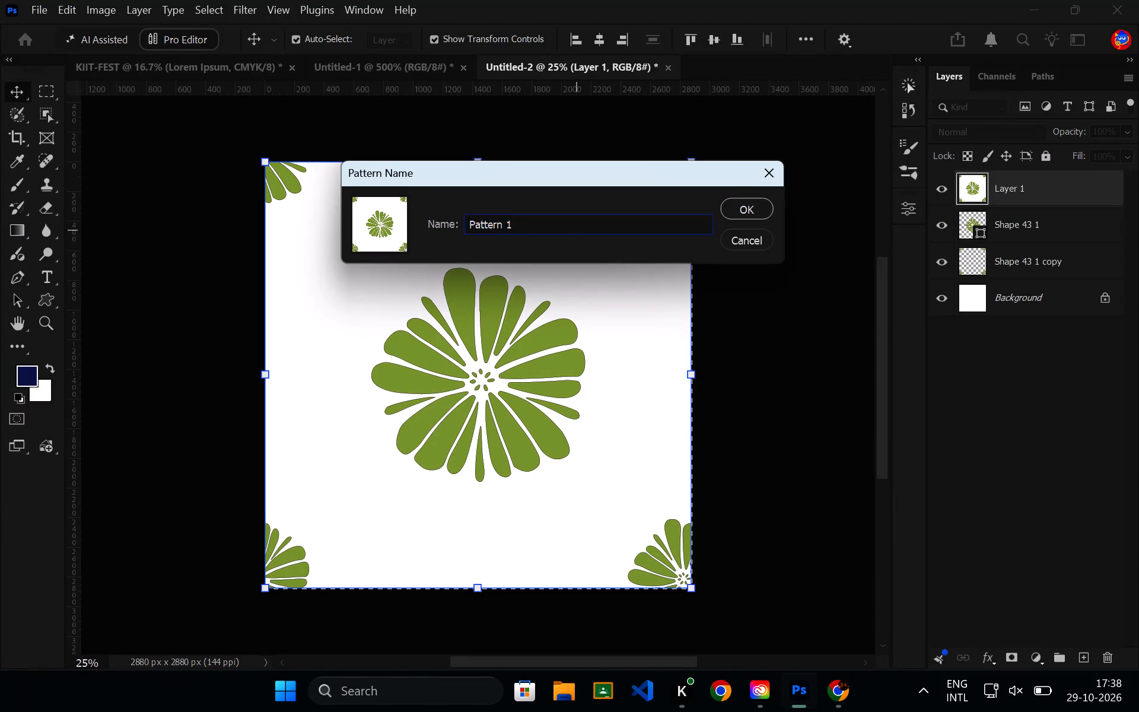
key("BackSpace")
key("BackSpace")
key("BackSpace")
key("BackSpace")
key("BackSpace")
key("BackSpace")
key("BackSpace")
key("BackSpace")
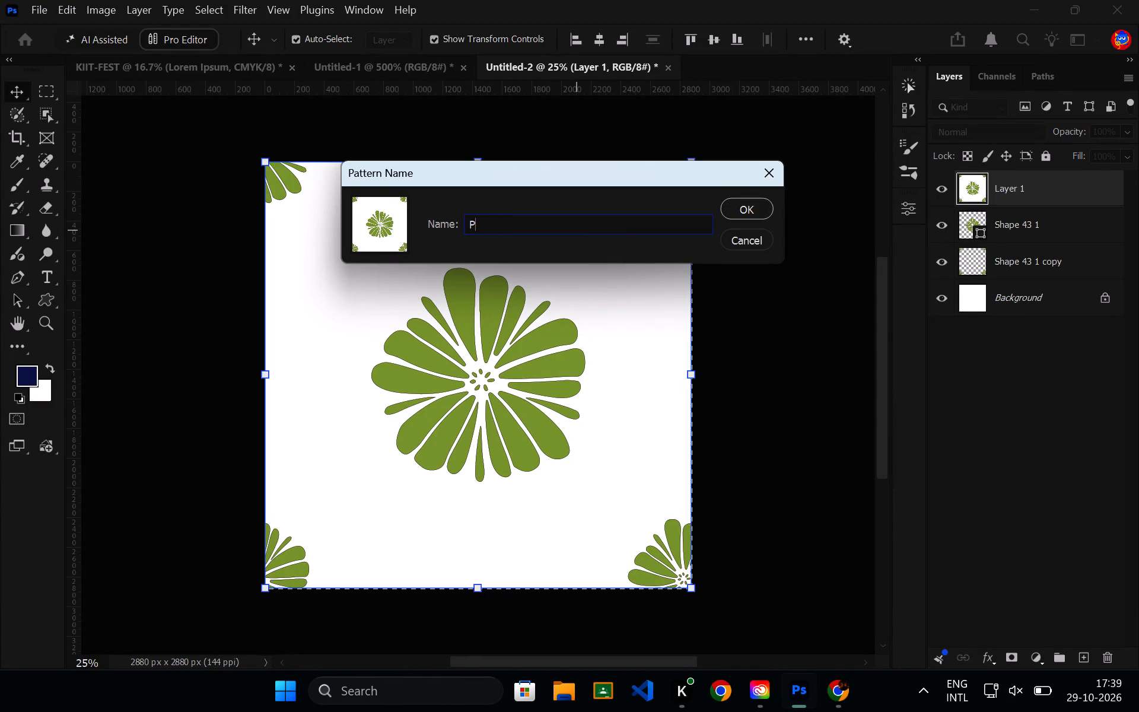
key("BackSpace")
type("KI")
type("iit")
key("shift+underscore")
type("floral")
type("_patten")
key("BackSpace")
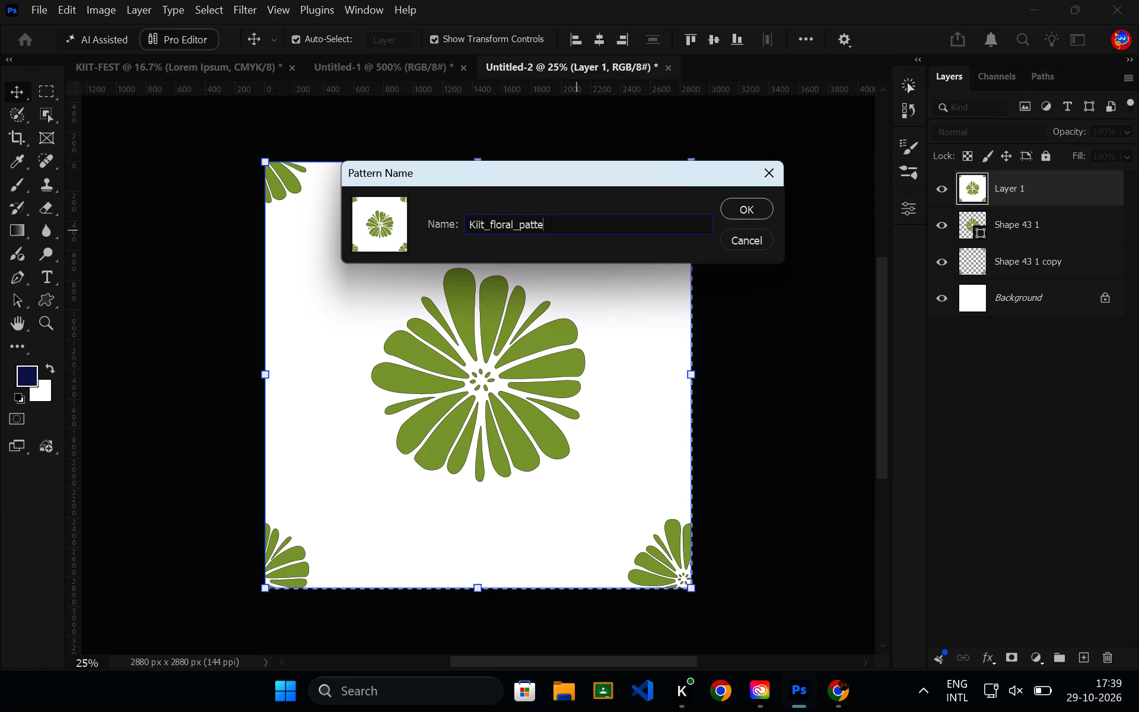
type("rn")
key("Return")
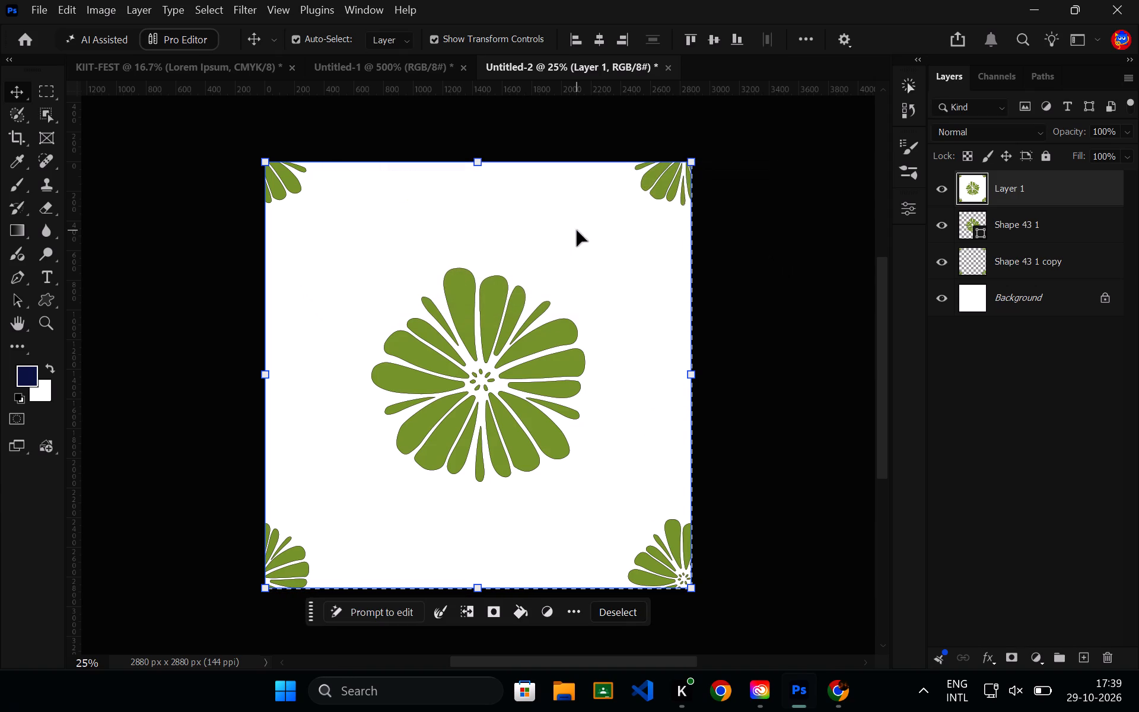
Check ChatGPT's step on viewing the full pattern in Chrome, and create a new 4000 x 4000 pixel document in Photoshop.
left_click(830, 682)
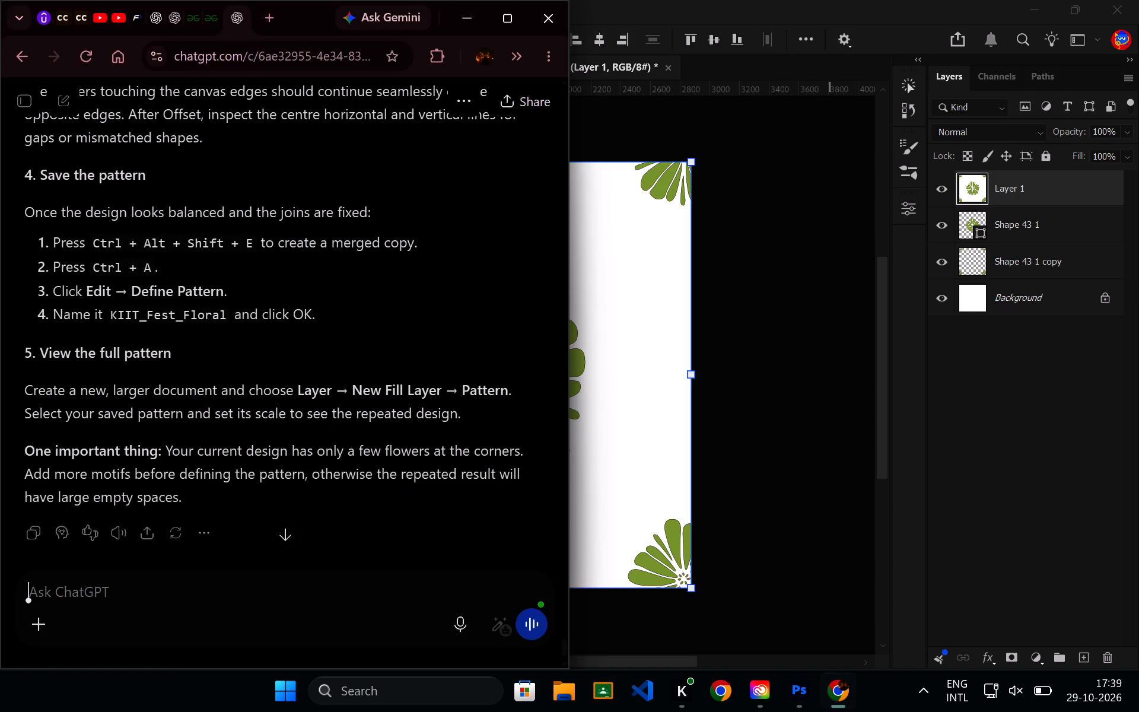
scroll(403, 476, "down", 1)
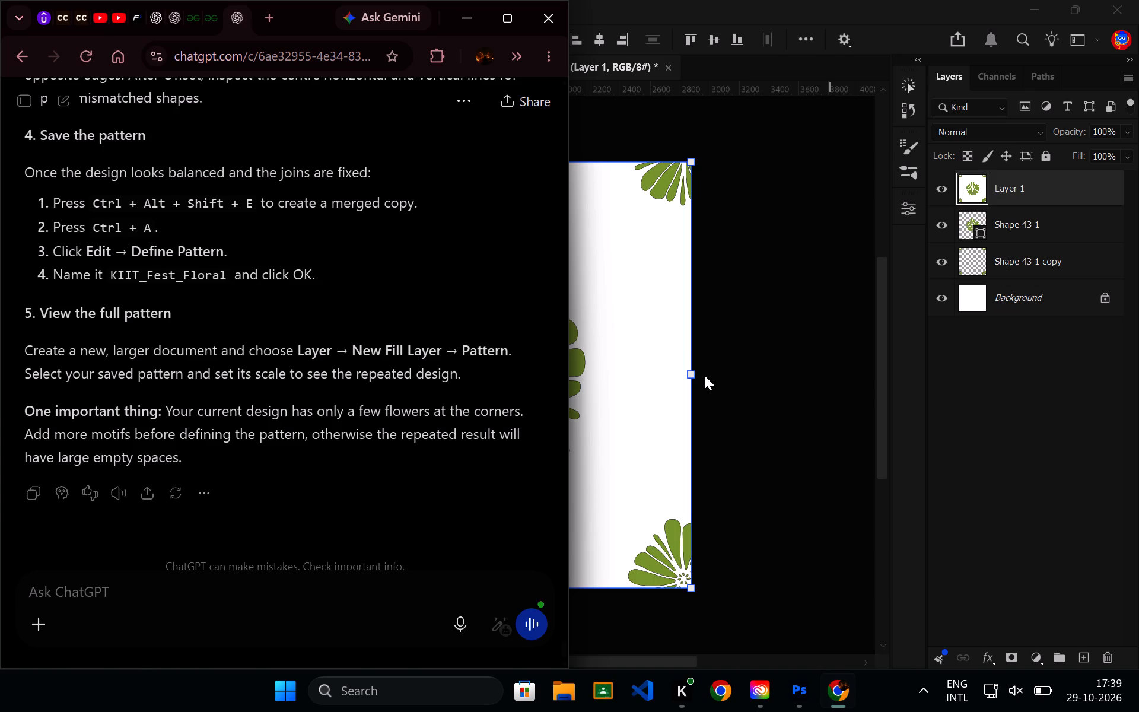
left_click(704, 375)
left_click(37, 2)
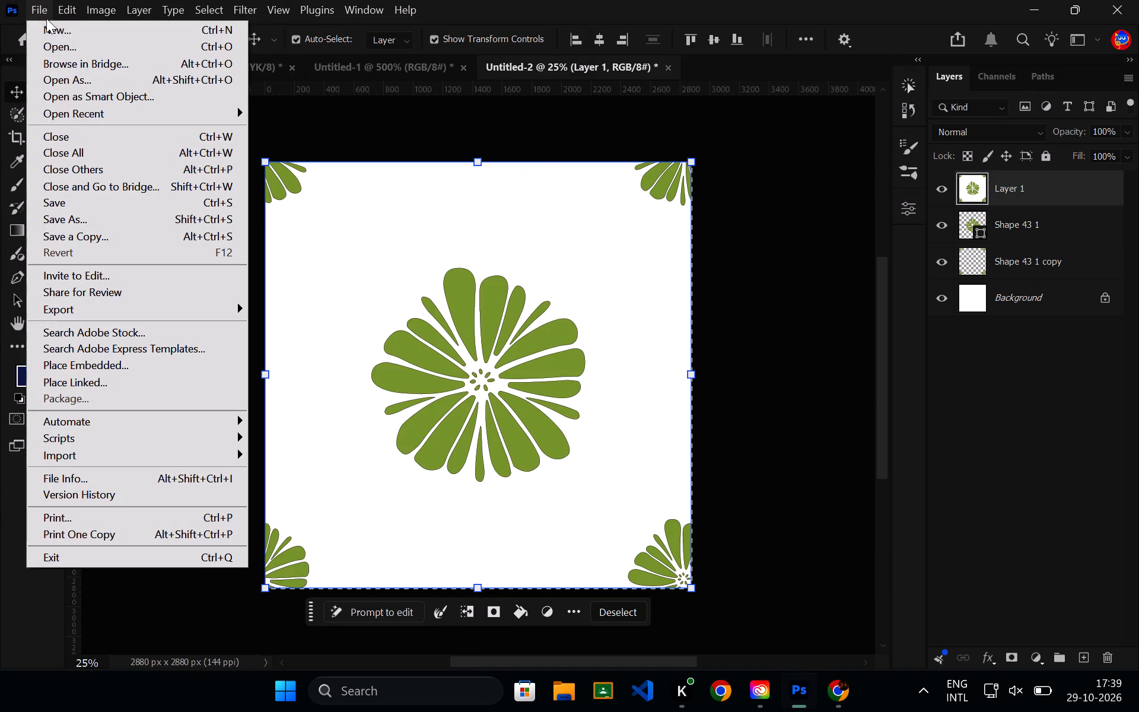
left_click(58, 36)
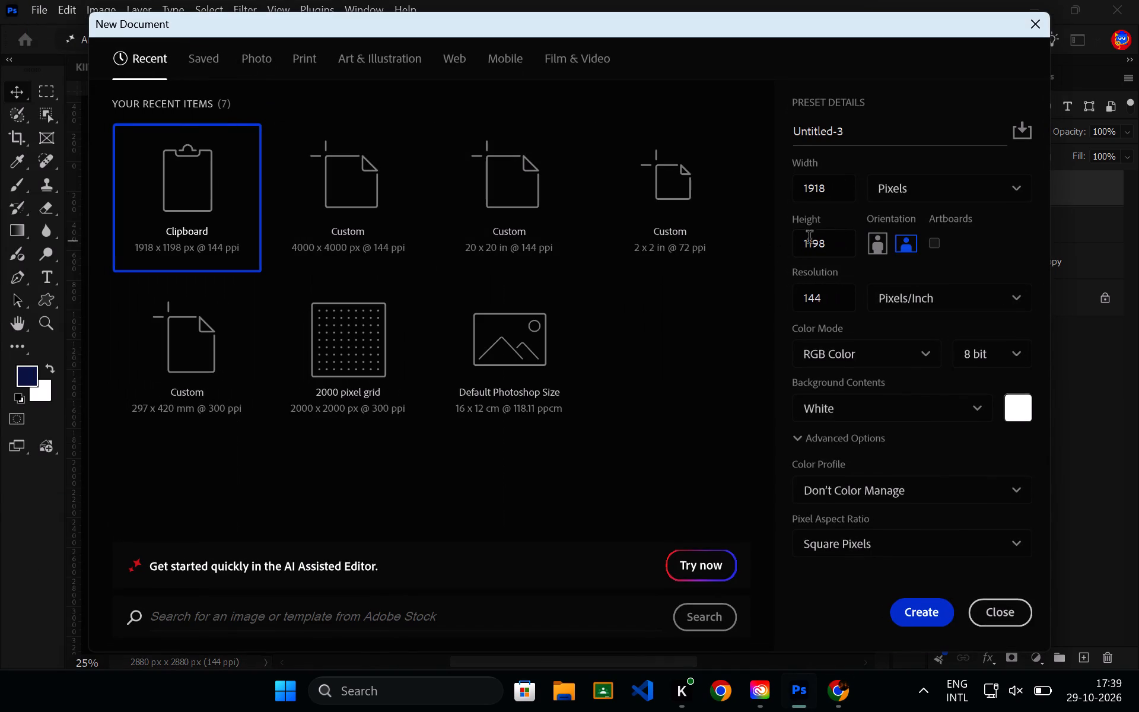
left_click(832, 189)
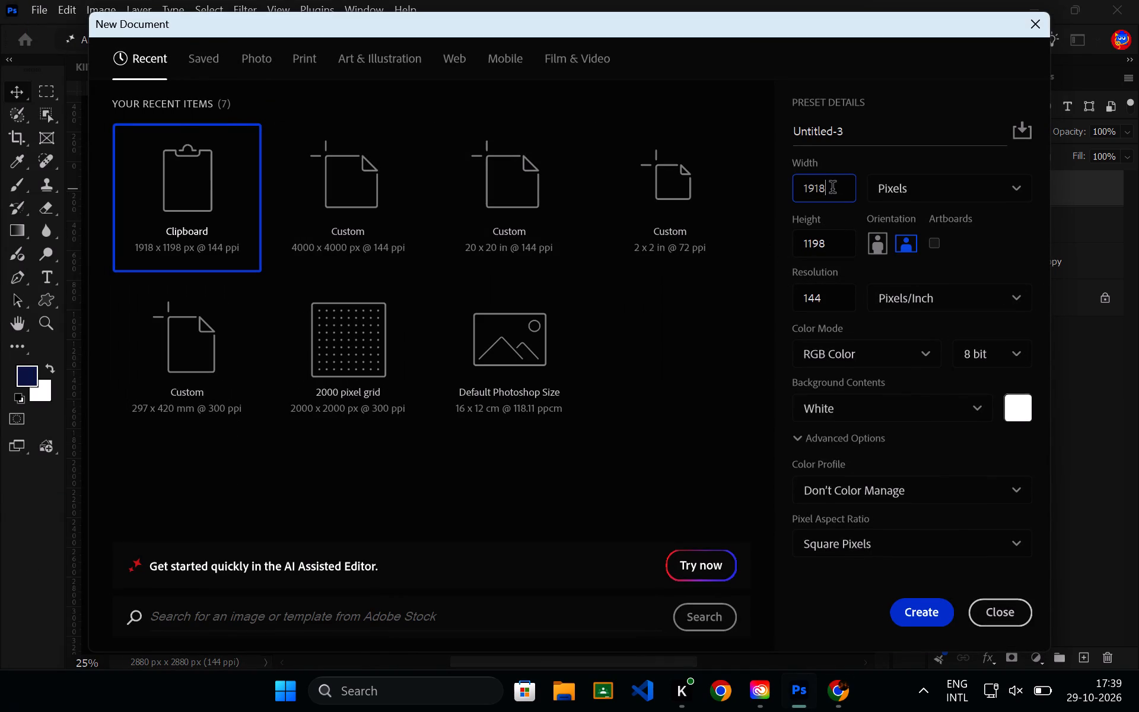
key("BackSpace")
key("BackSpace")
key("BackSpace")
key("BackSpace")
key("BackSpace")
key("BackSpace")
type("400")
key("0")
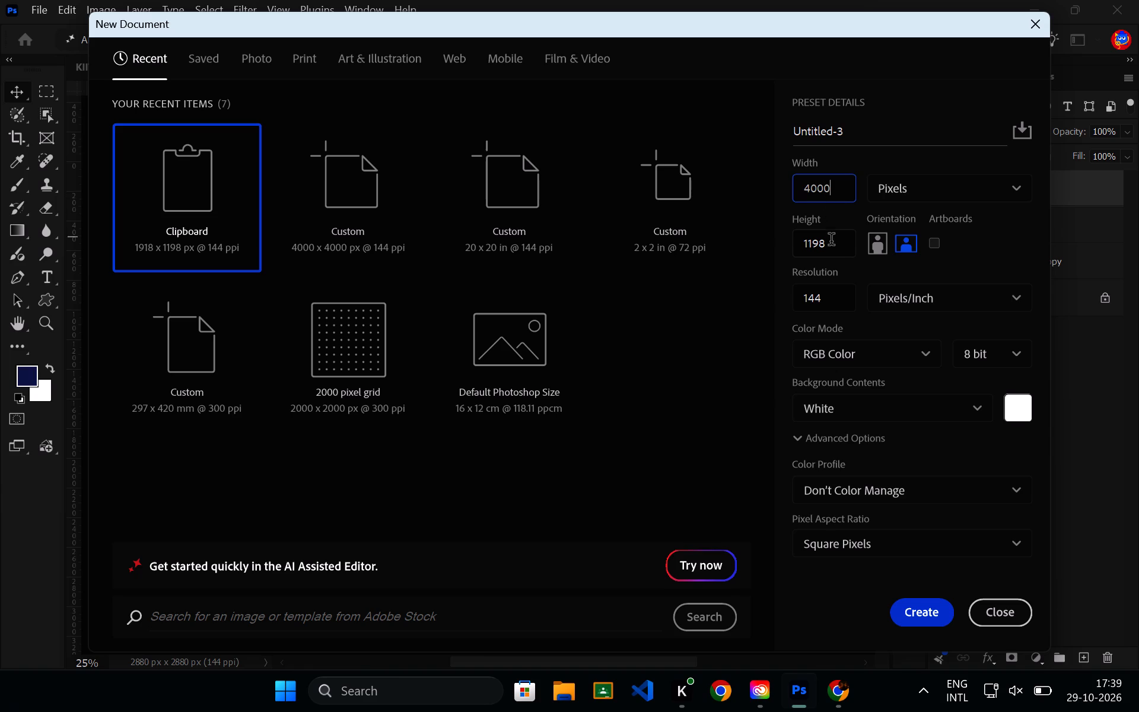
left_click(830, 248)
key("BackSpace")
key("BackSpace")
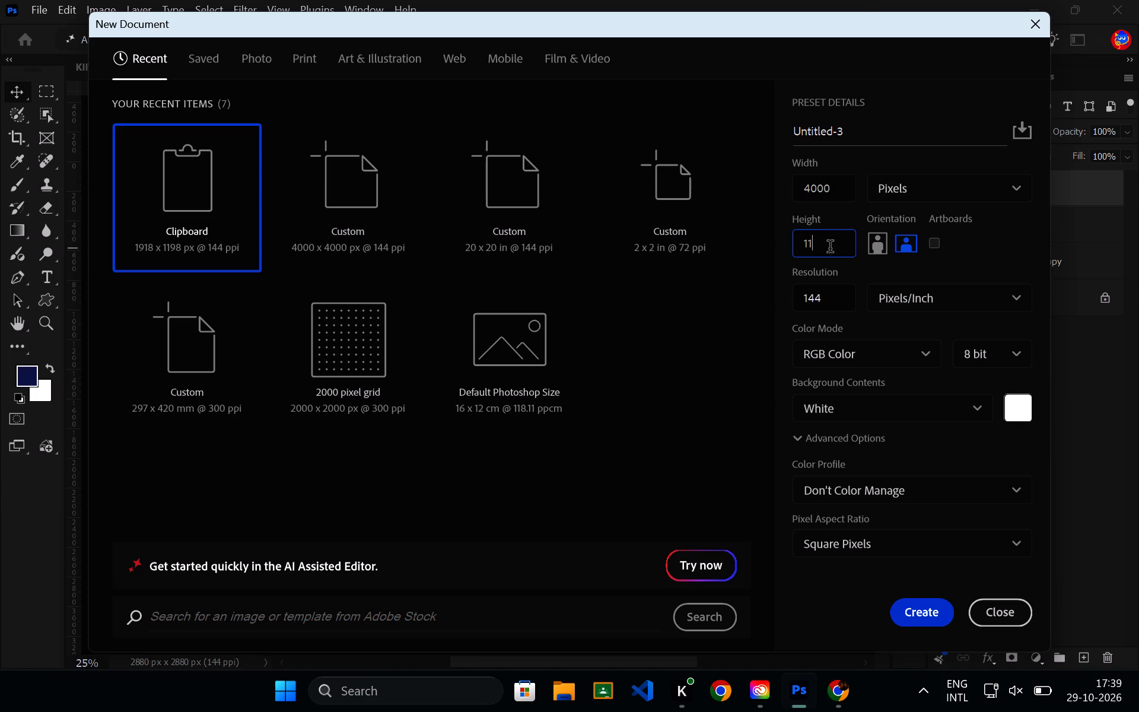
key("BackSpace")
key("BackSpace")
type("4000")
left_click(908, 614)
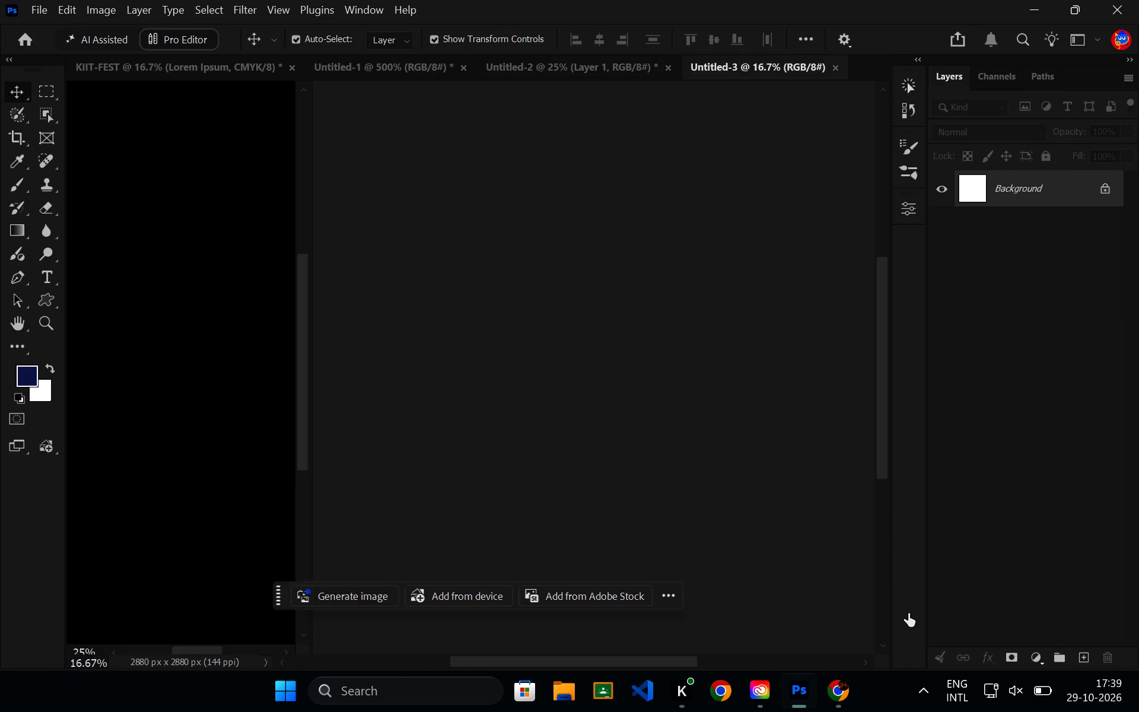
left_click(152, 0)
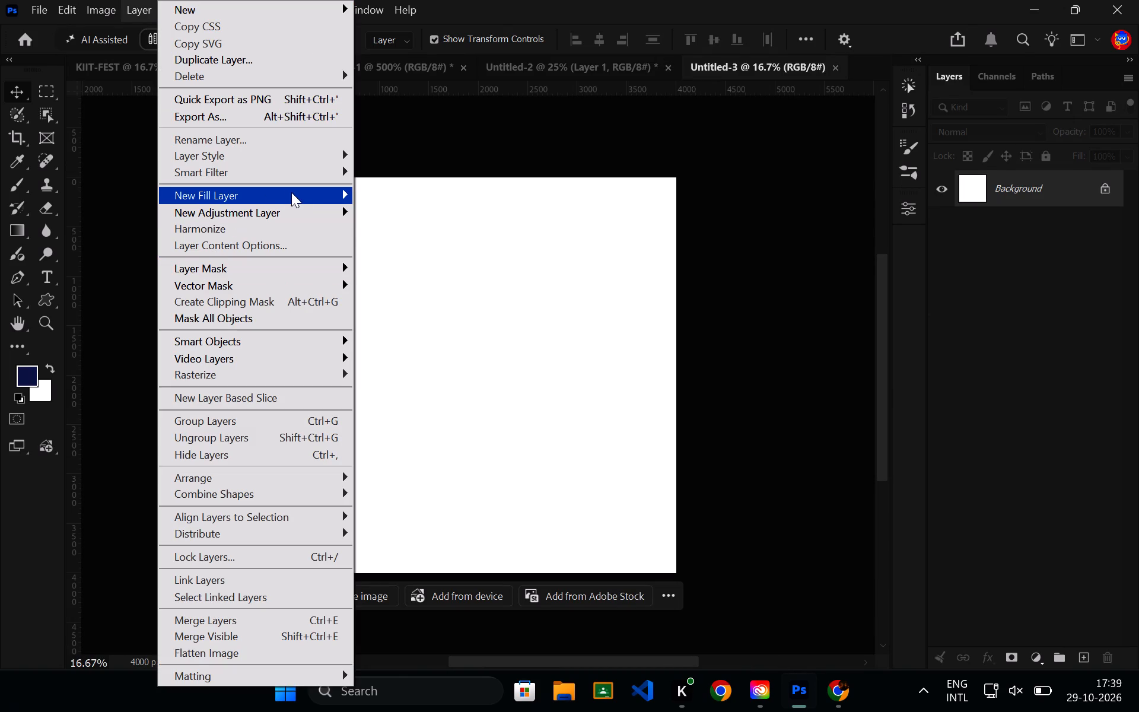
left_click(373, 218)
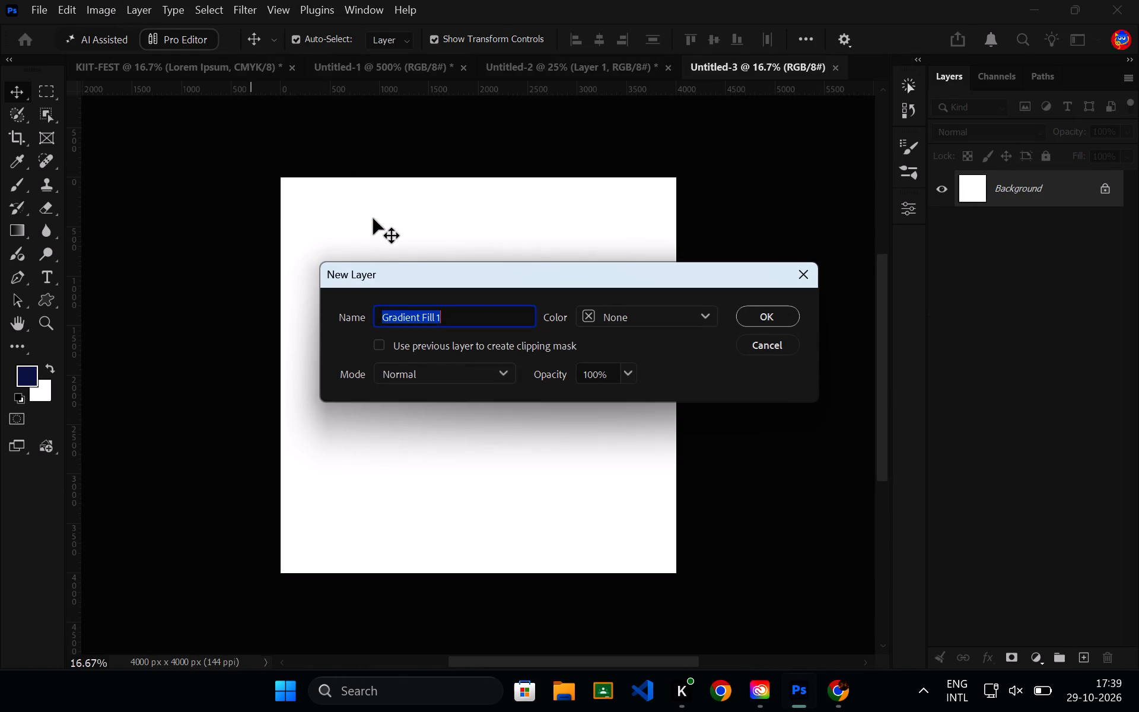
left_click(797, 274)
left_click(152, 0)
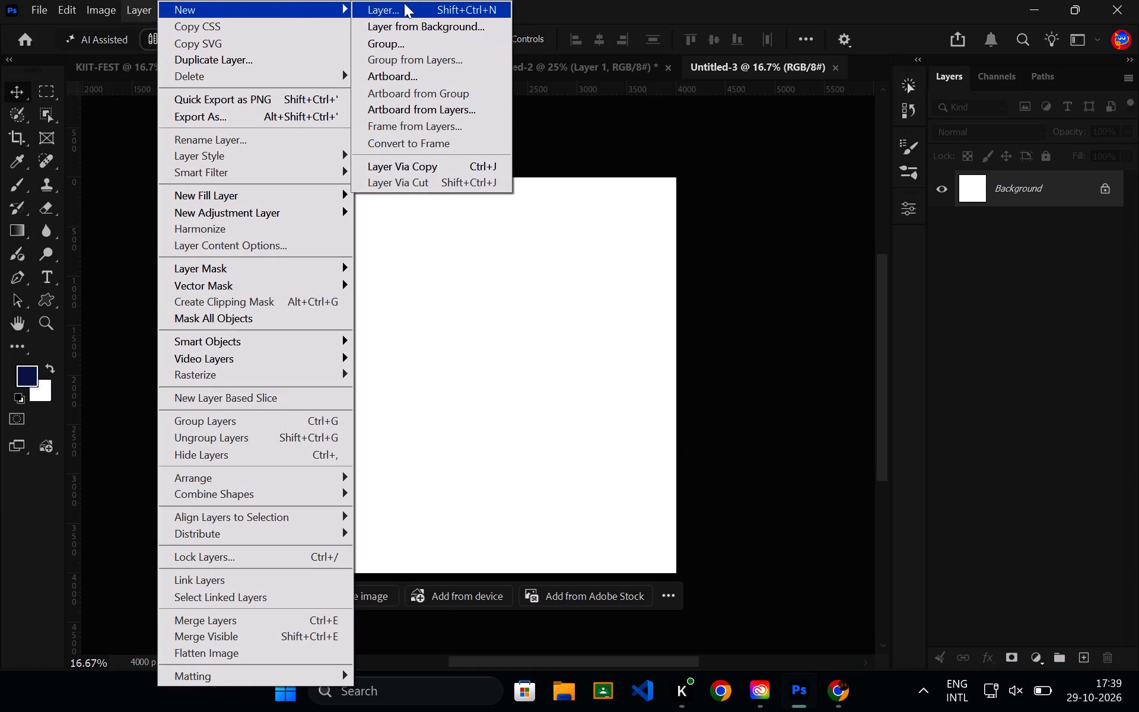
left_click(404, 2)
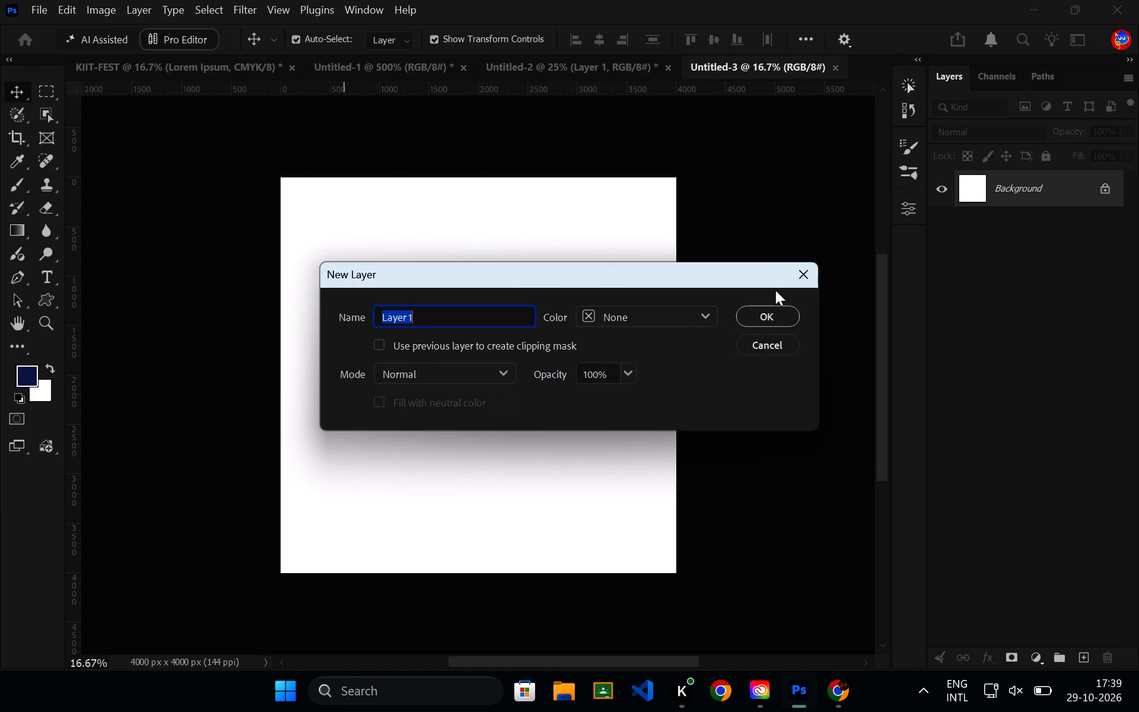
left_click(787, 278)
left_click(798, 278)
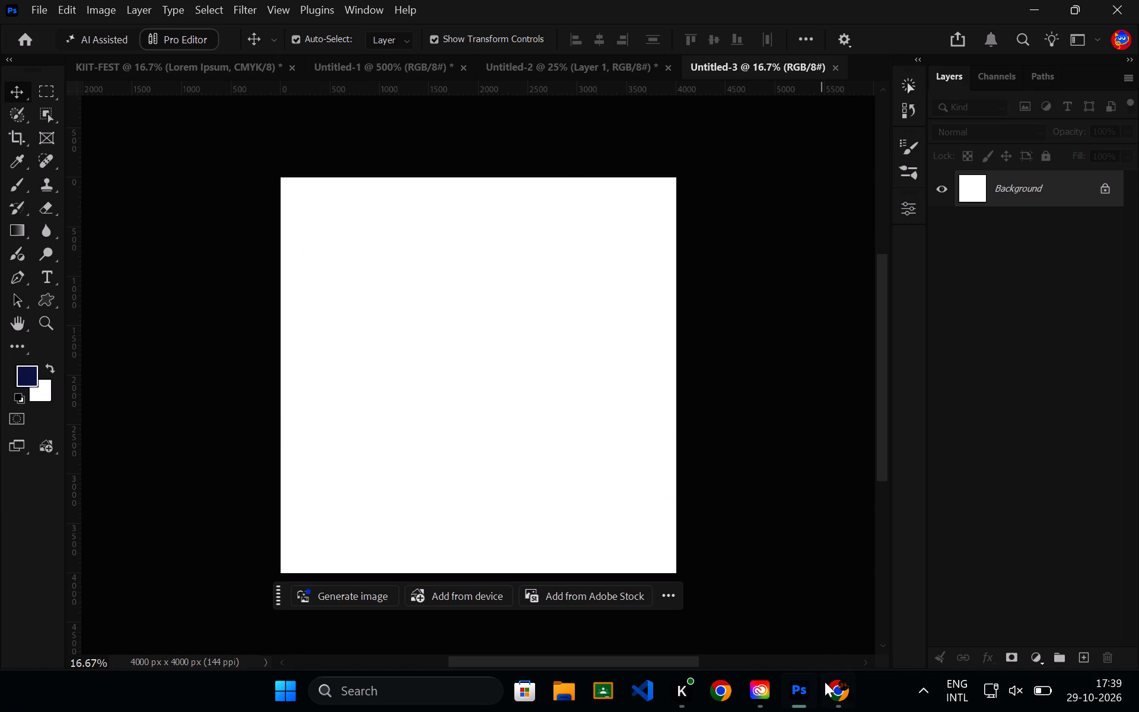
Recheck ChatGPT's fill layer instruction in Chrome and start a new pattern fill layer in the blank Photoshop document.
left_click(825, 682)
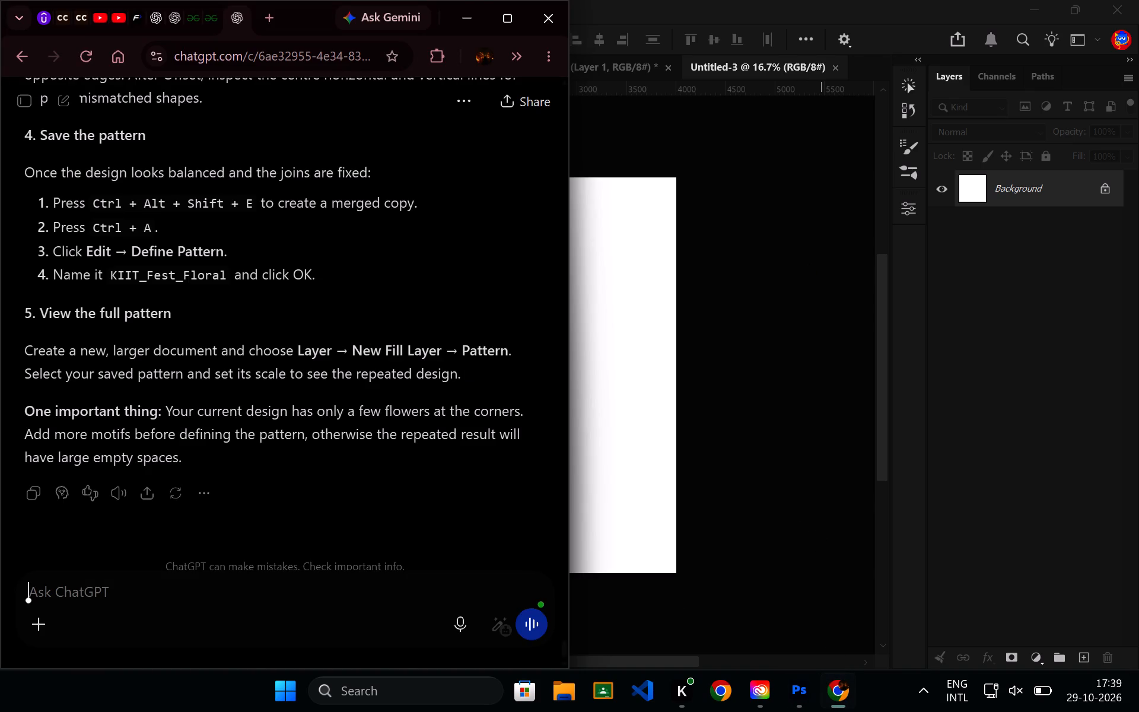
left_click(470, 14)
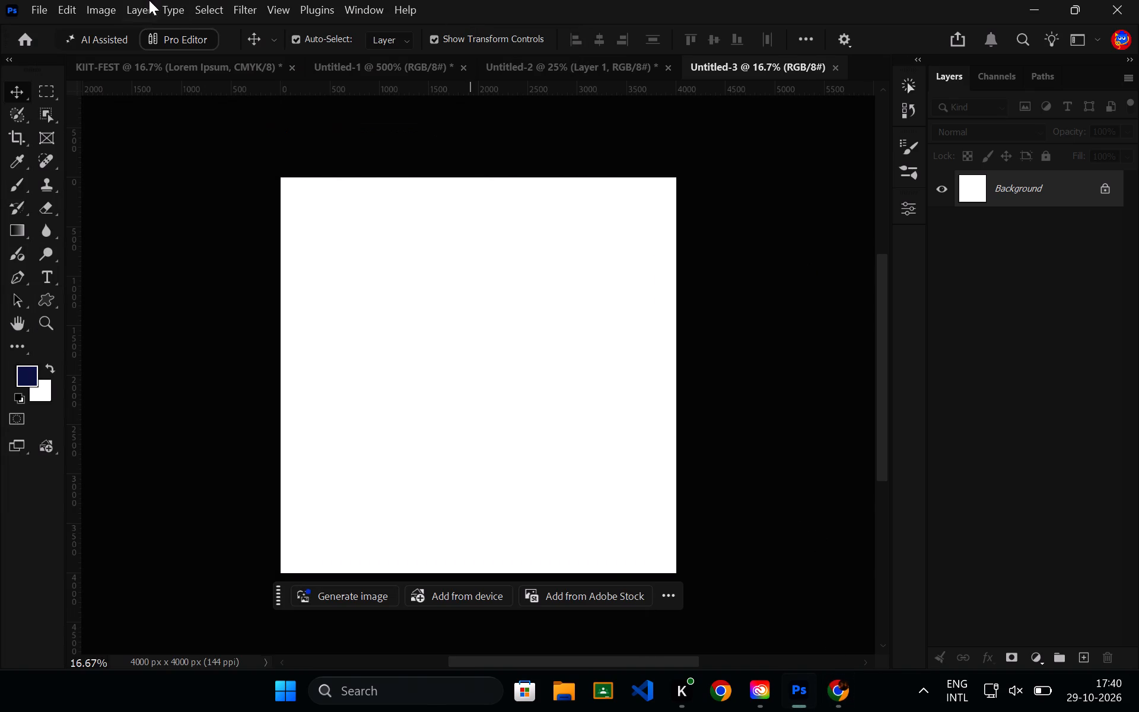
left_click(145, 0)
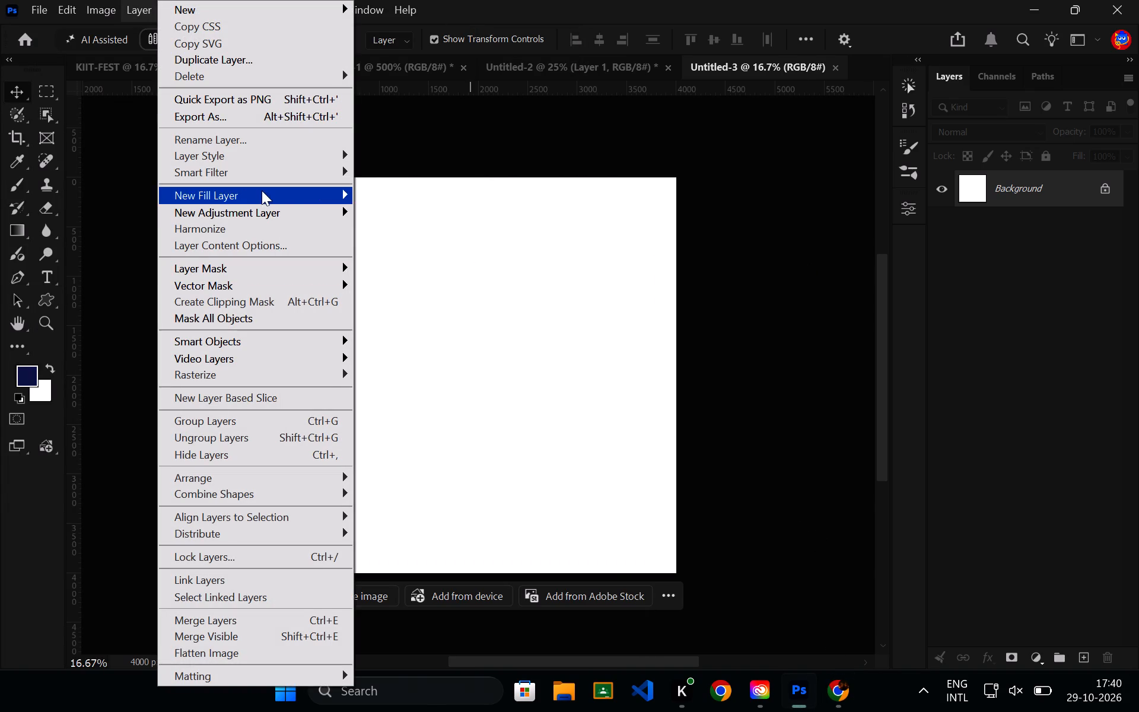
left_click(338, 194)
left_click(382, 232)
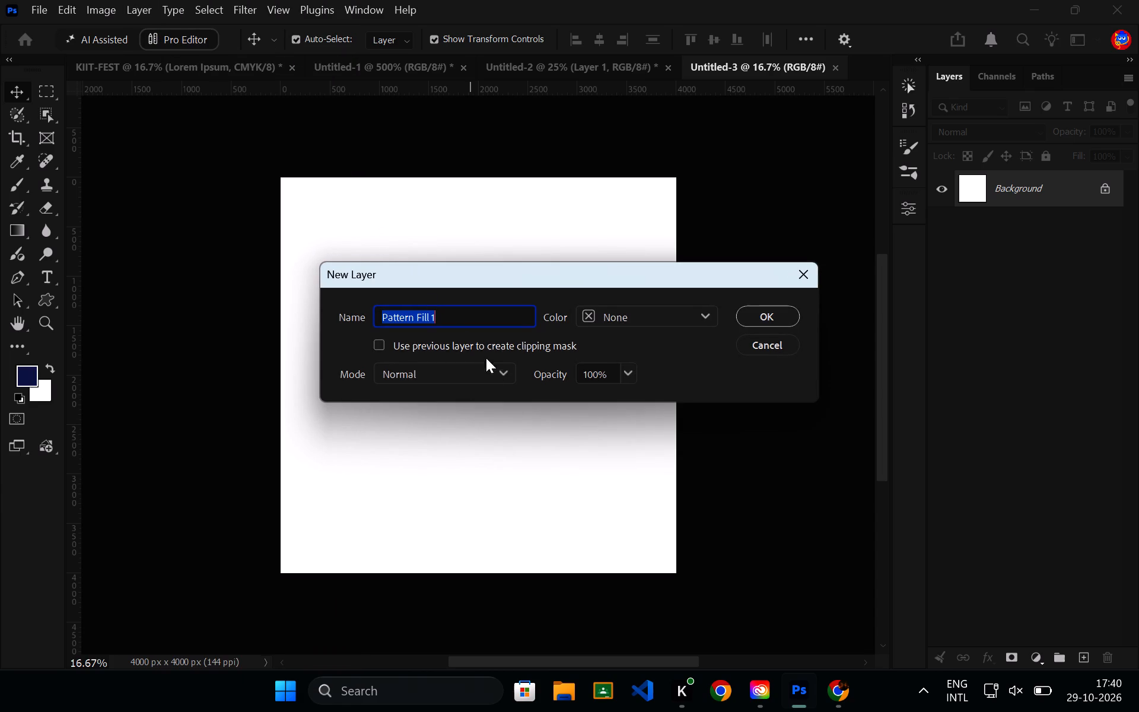
Capture a screenshot of nearly the whole screen showing the new pattern fill layer's settings with Snipping Tool.
key("shift+super+s")
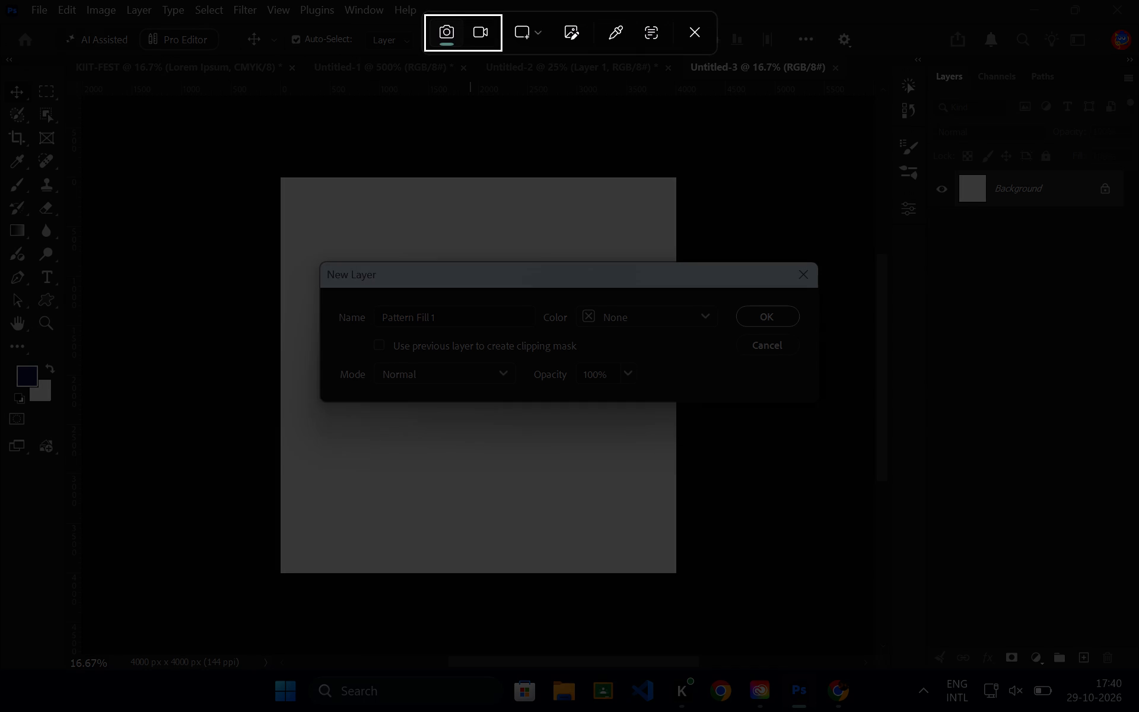
left_click_drag(0, 0, 1091, 711)
scroll(303, 371, "up", 1)
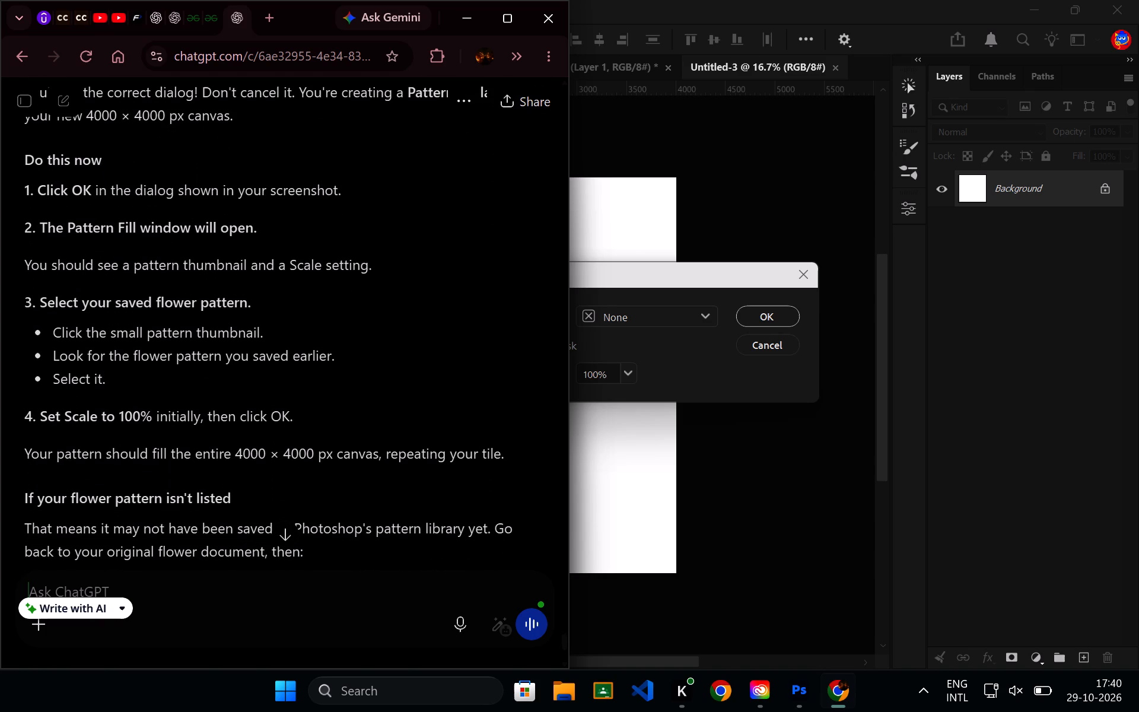
scroll(377, 446, "down", 2)
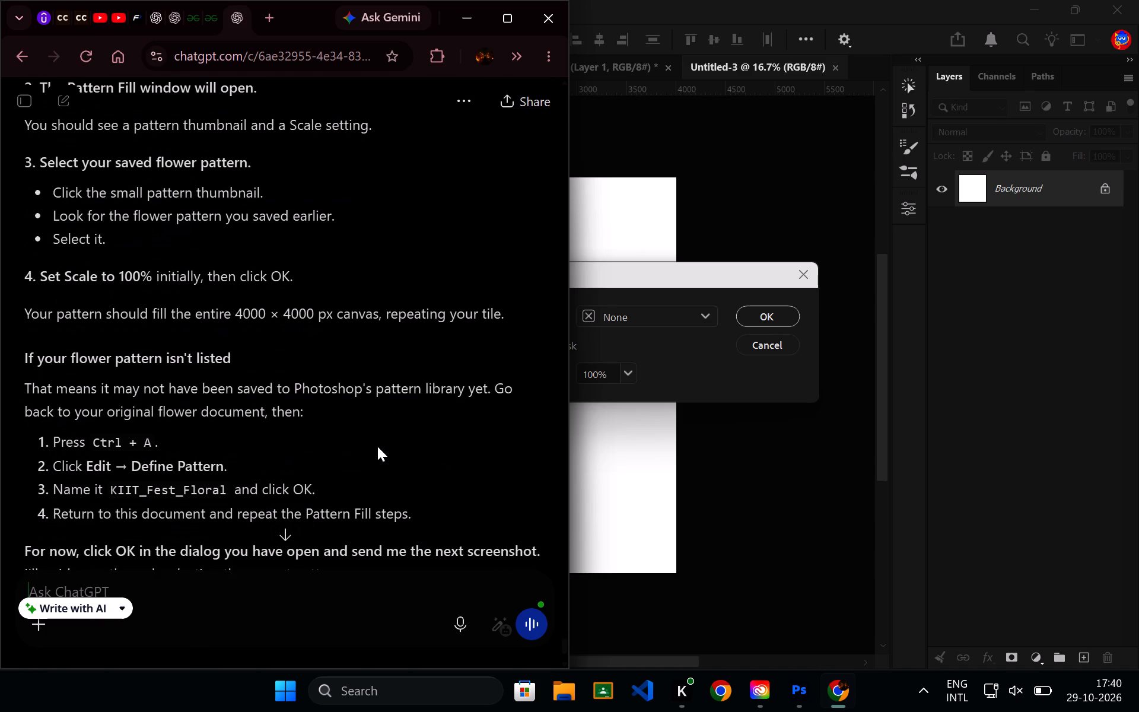
scroll(377, 446, "down", 2)
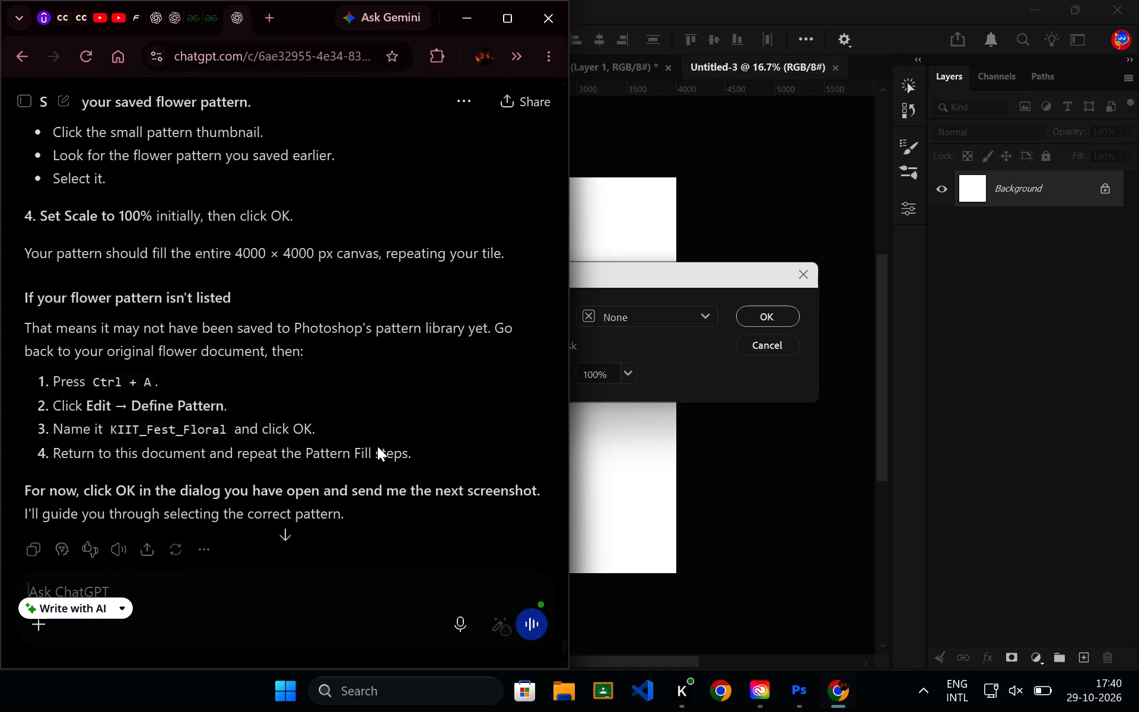
scroll(377, 446, "down", 1)
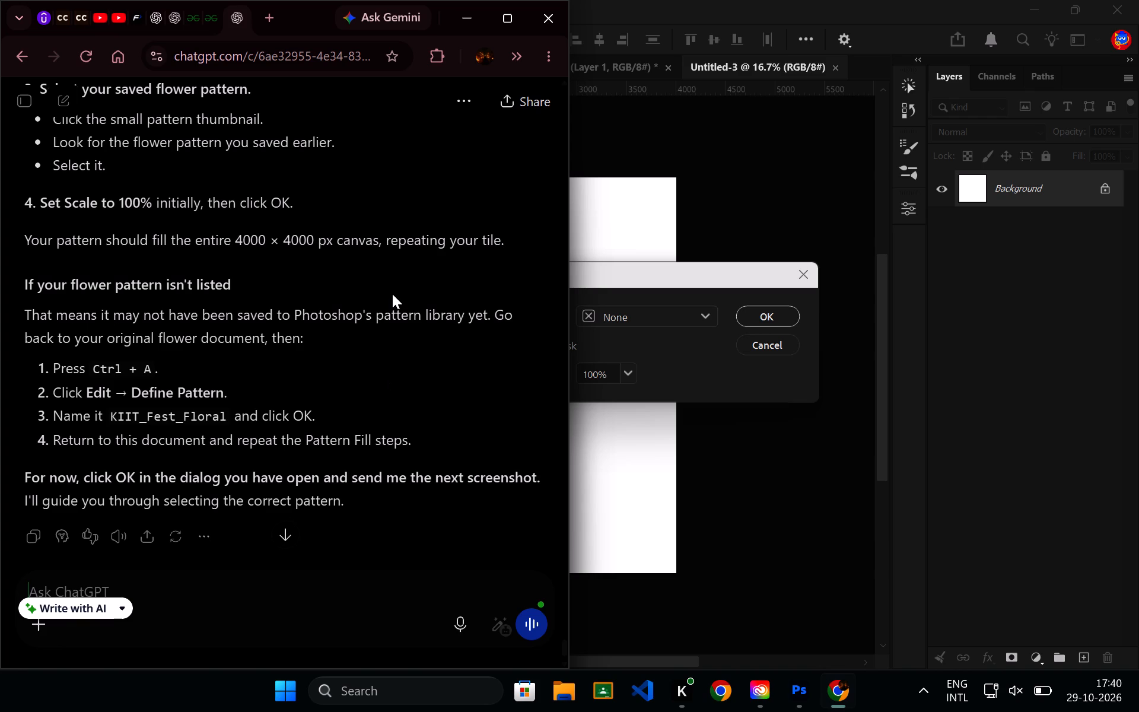
Return to Photoshop and create the pattern fill layer using the saved pattern with the large central green flower.
left_click(485, 7)
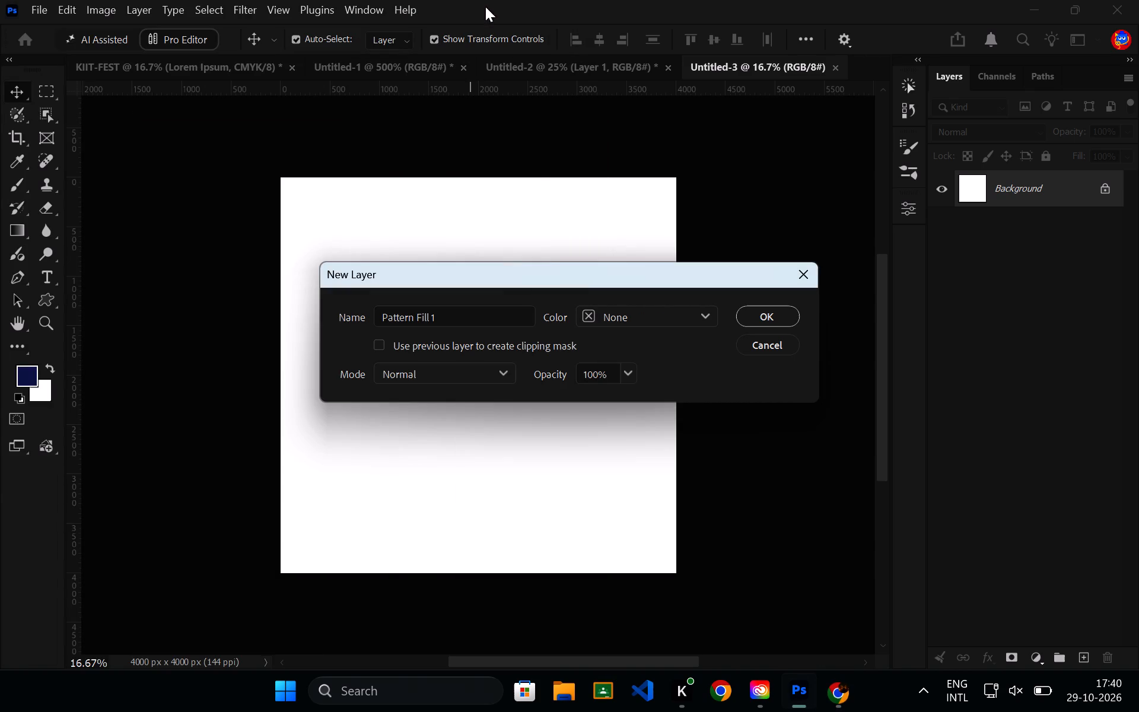
left_click(768, 313)
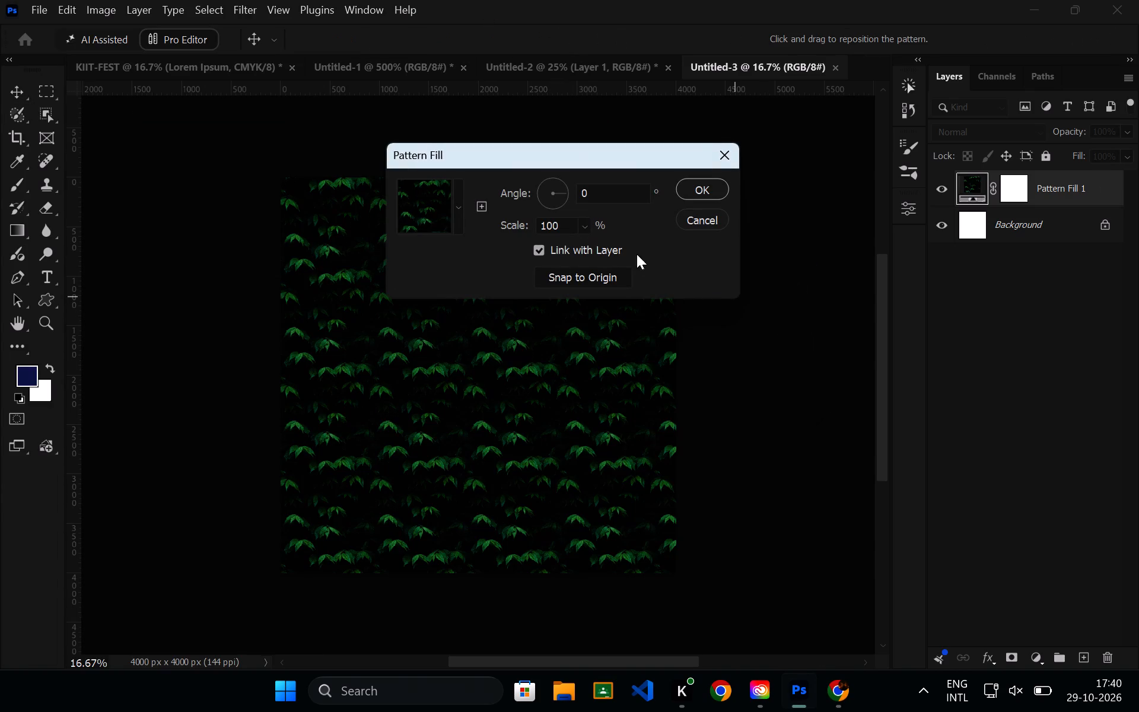
left_click(454, 202)
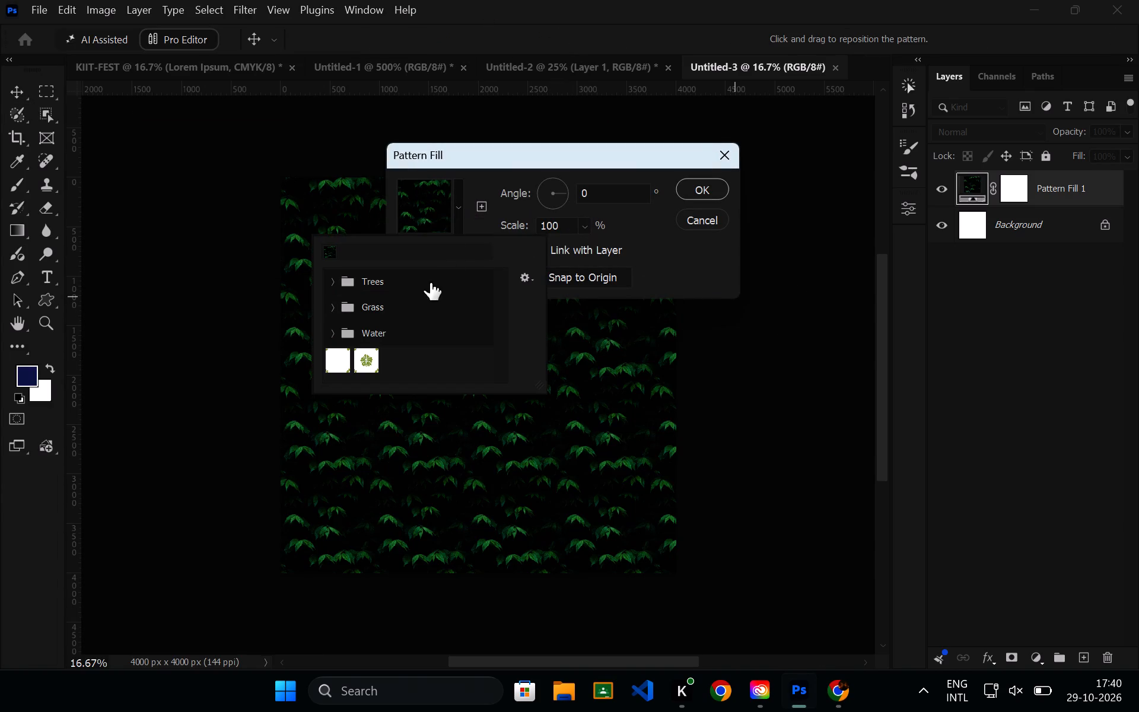
left_click(371, 353)
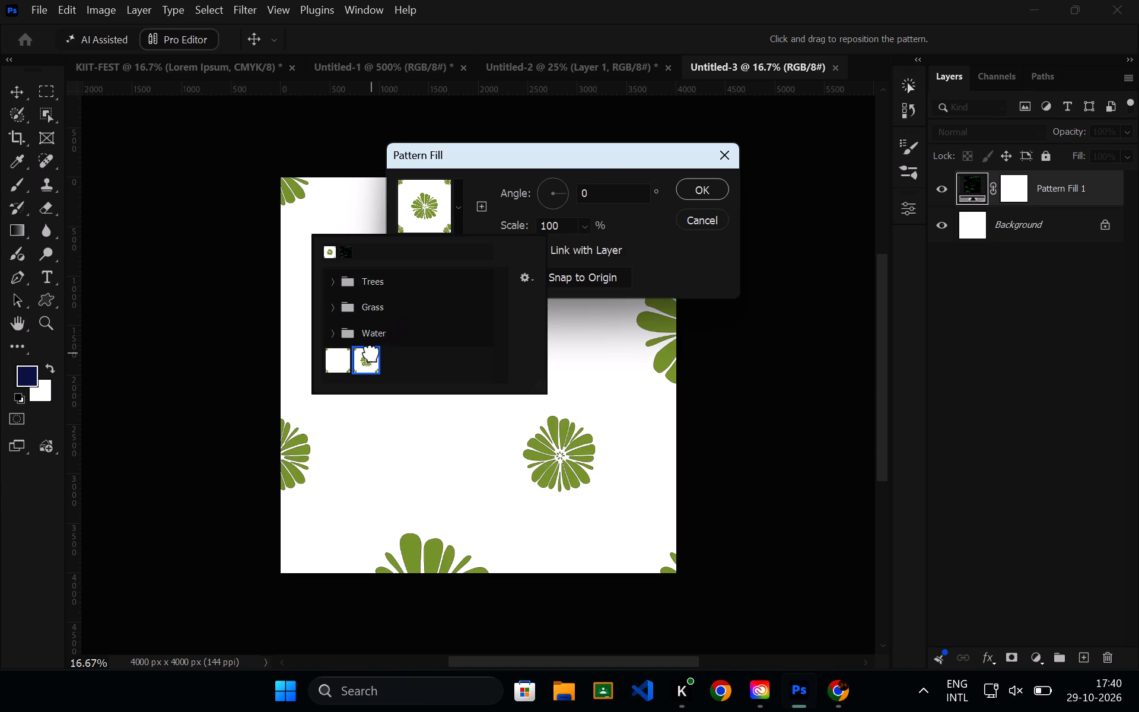
left_click(343, 360)
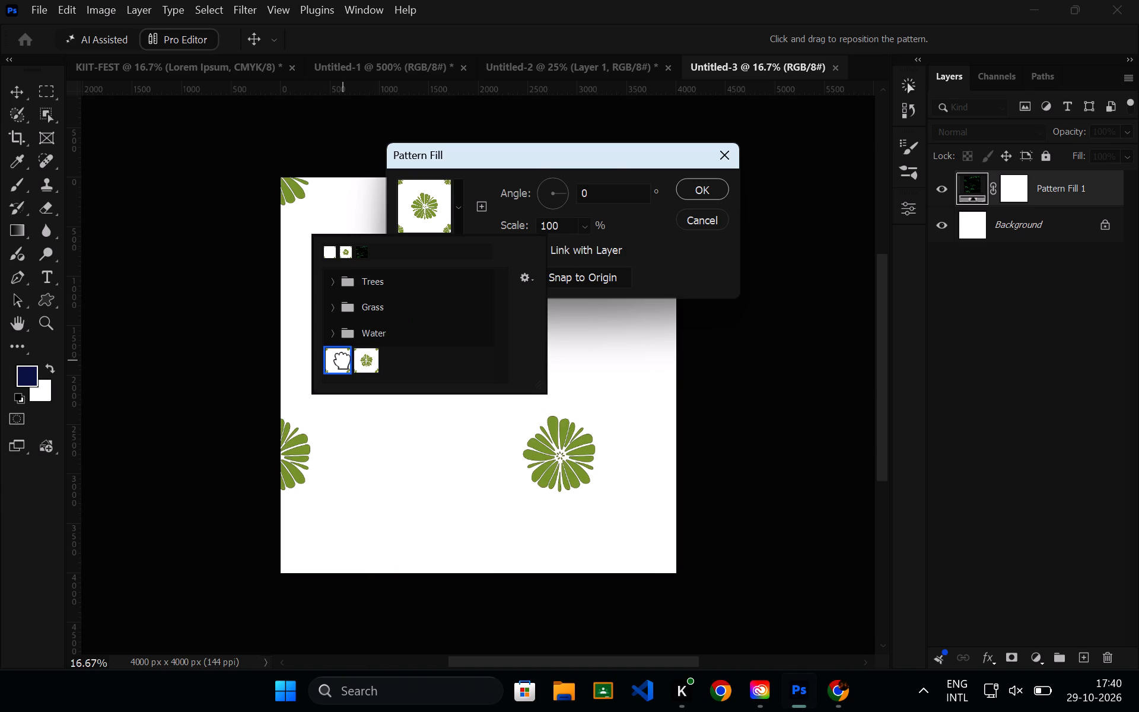
left_click(359, 363)
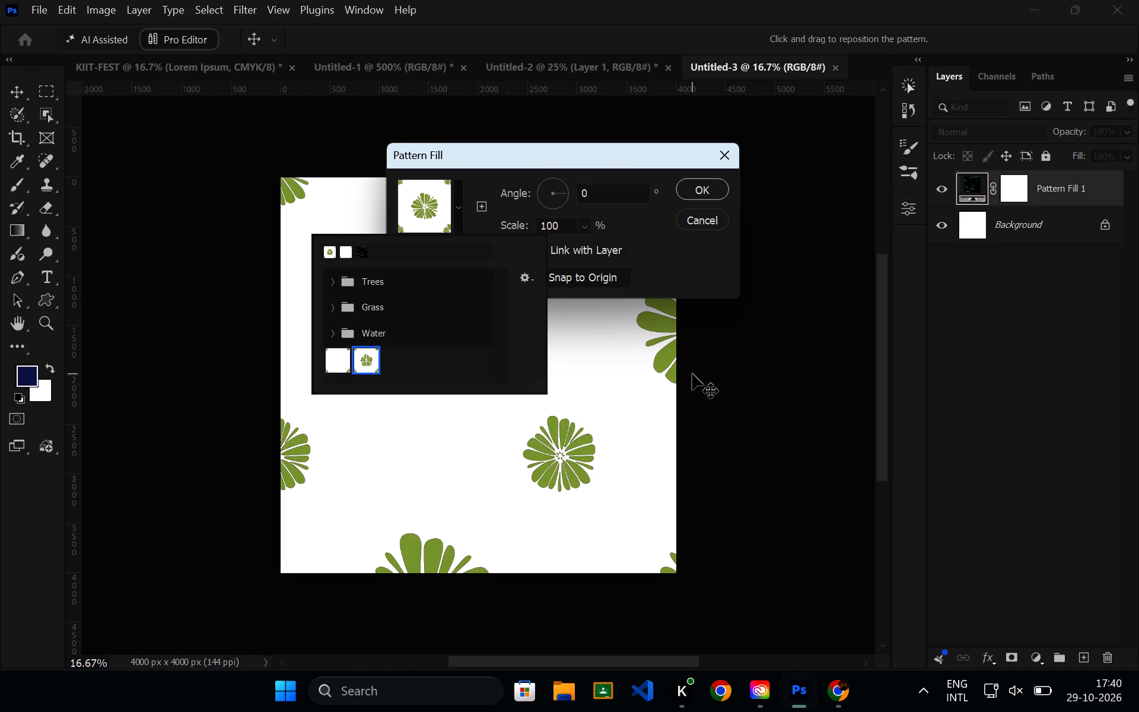
left_click(699, 191)
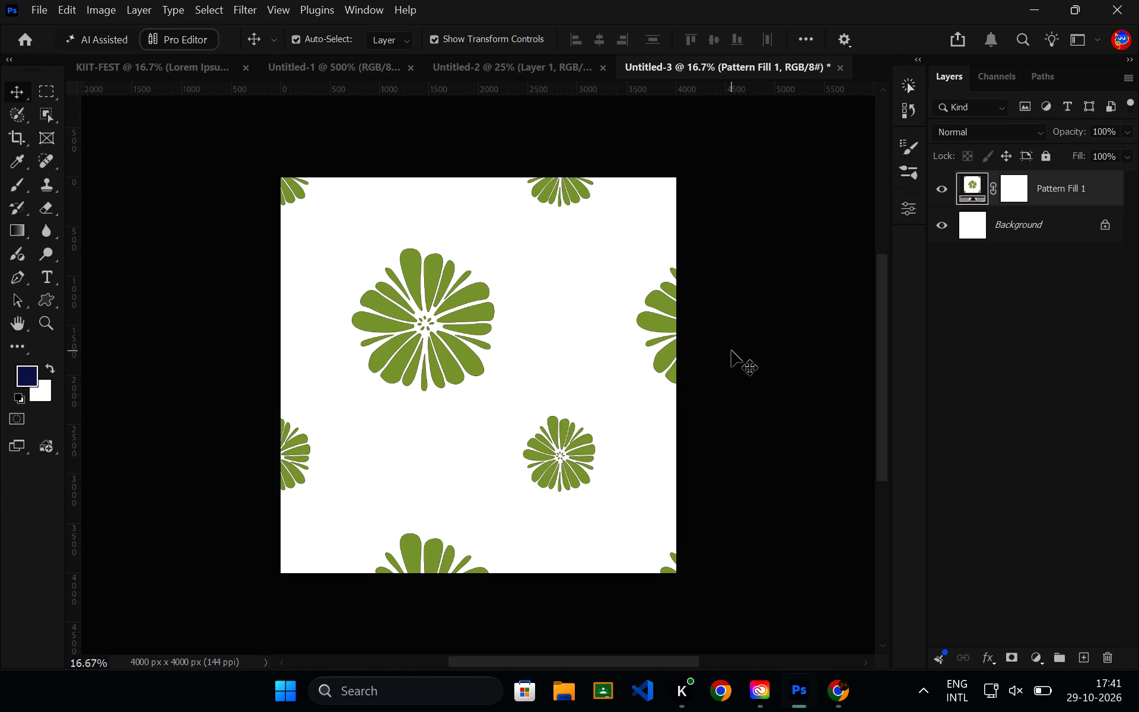
Close the KIIT-FEST, Untitled-1, Untitled-2 and Untitled-3 documents without saving their changes.
left_click(252, 66)
left_click(597, 272)
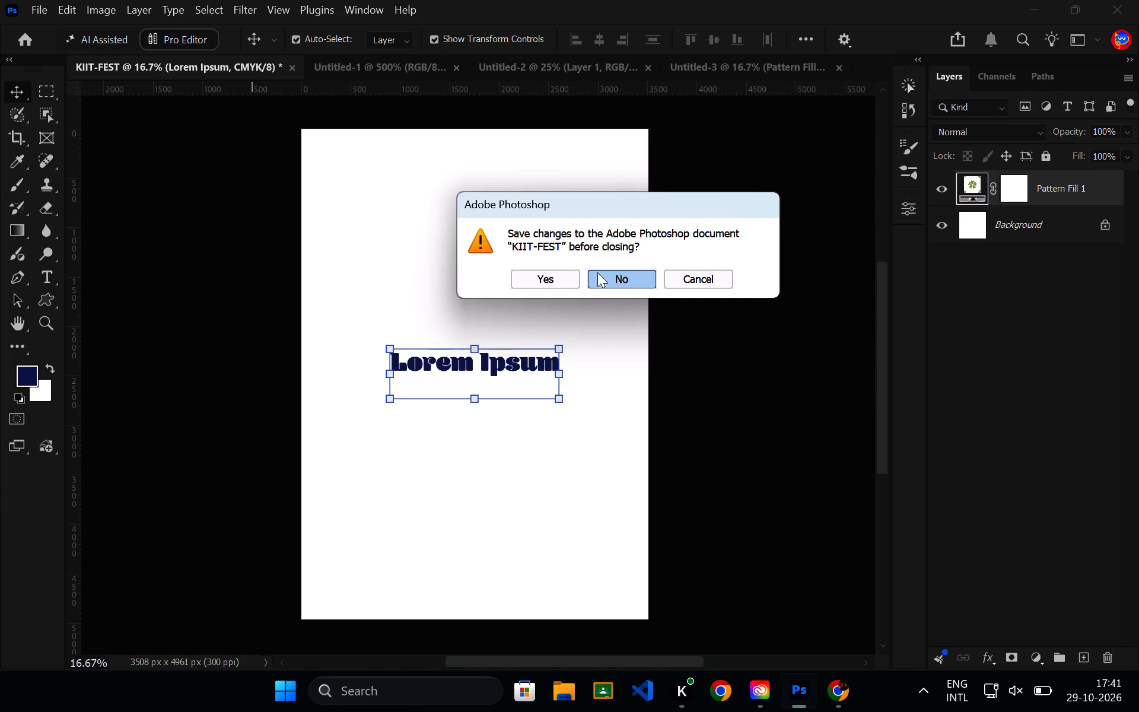
left_click(222, 66)
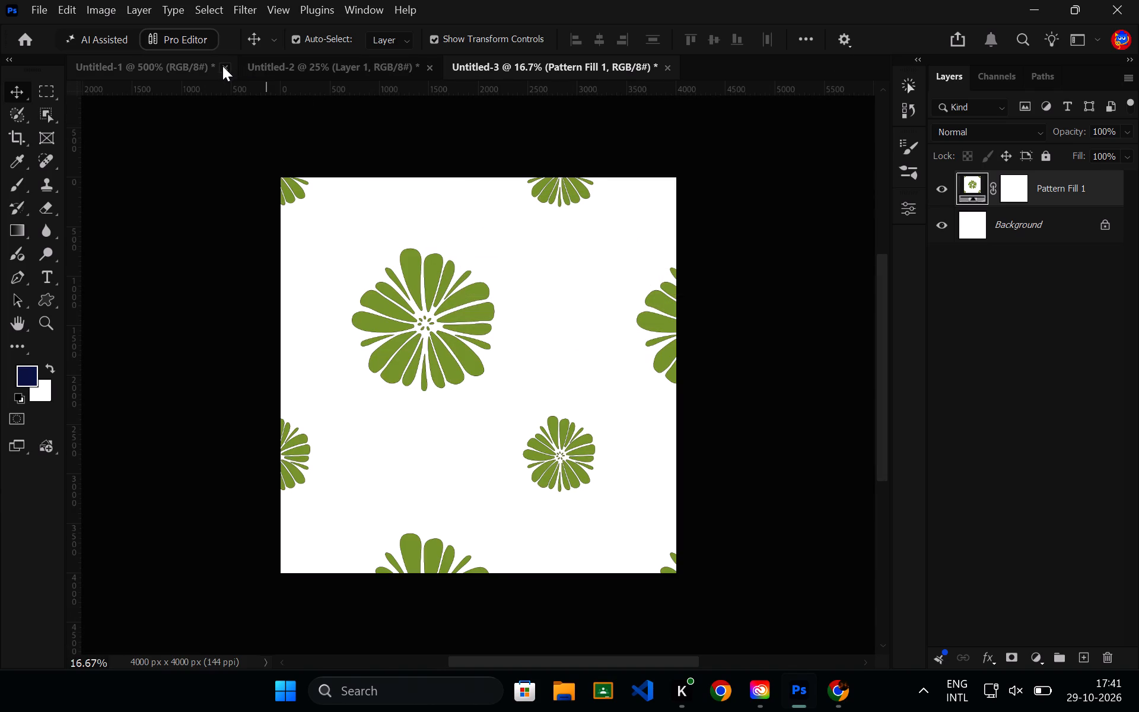
left_click(609, 285)
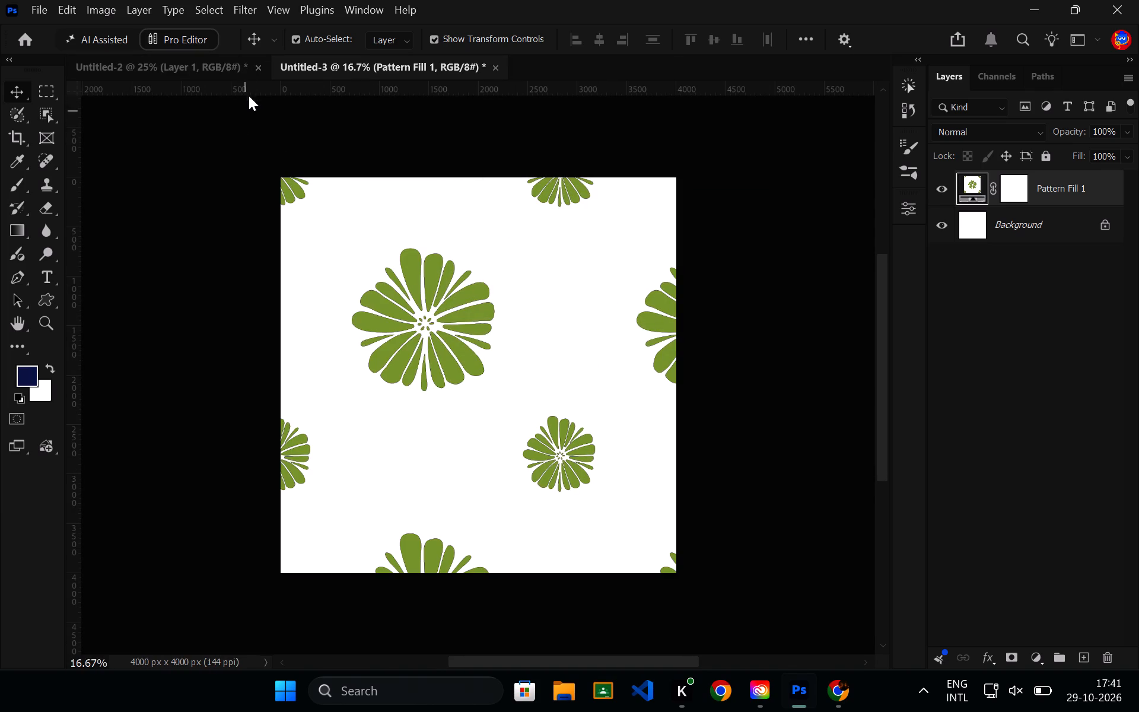
left_click(256, 64)
left_click(607, 285)
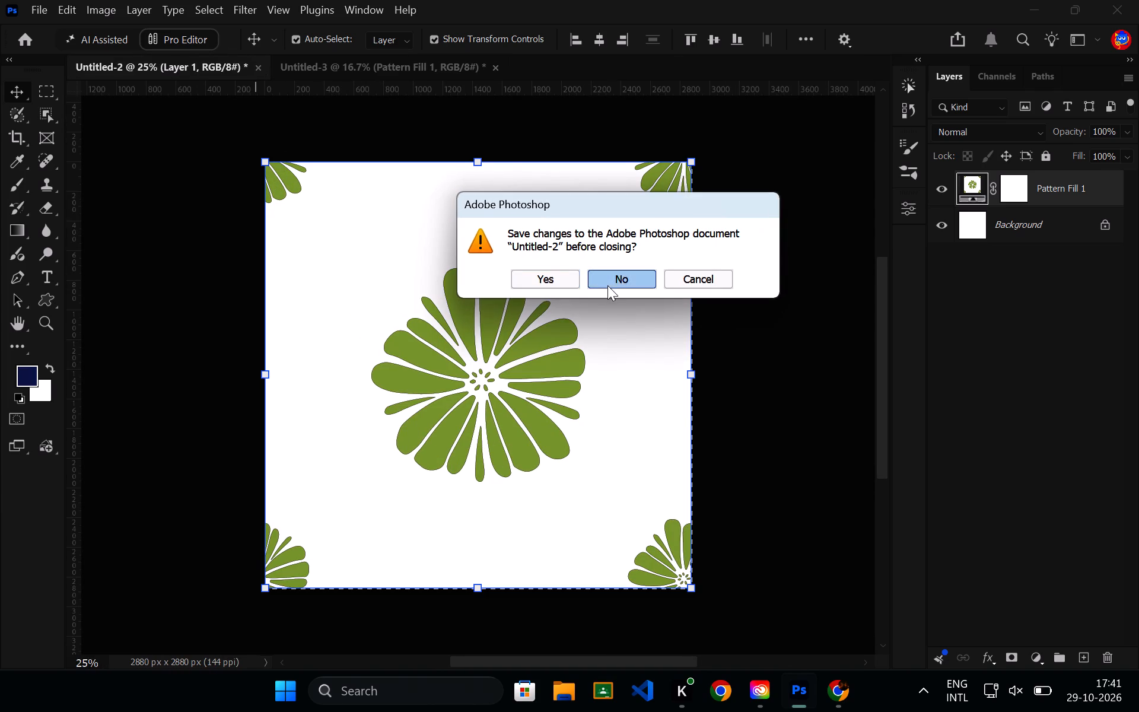
left_click(282, 68)
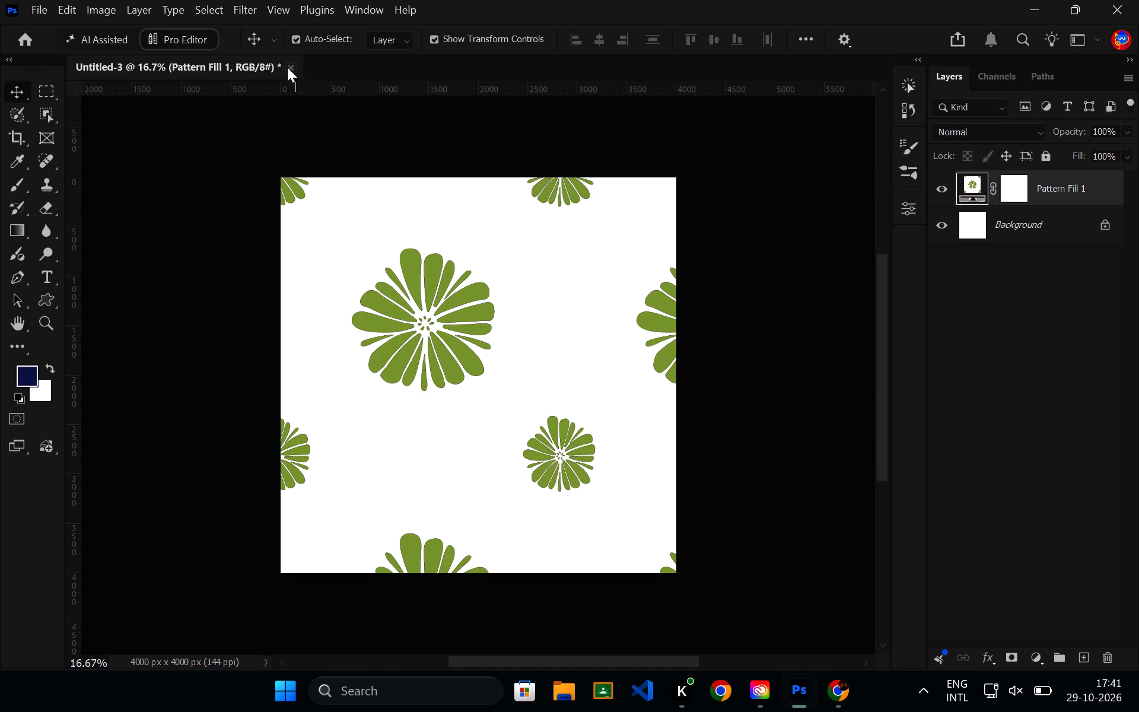
left_click(291, 66)
left_click(609, 281)
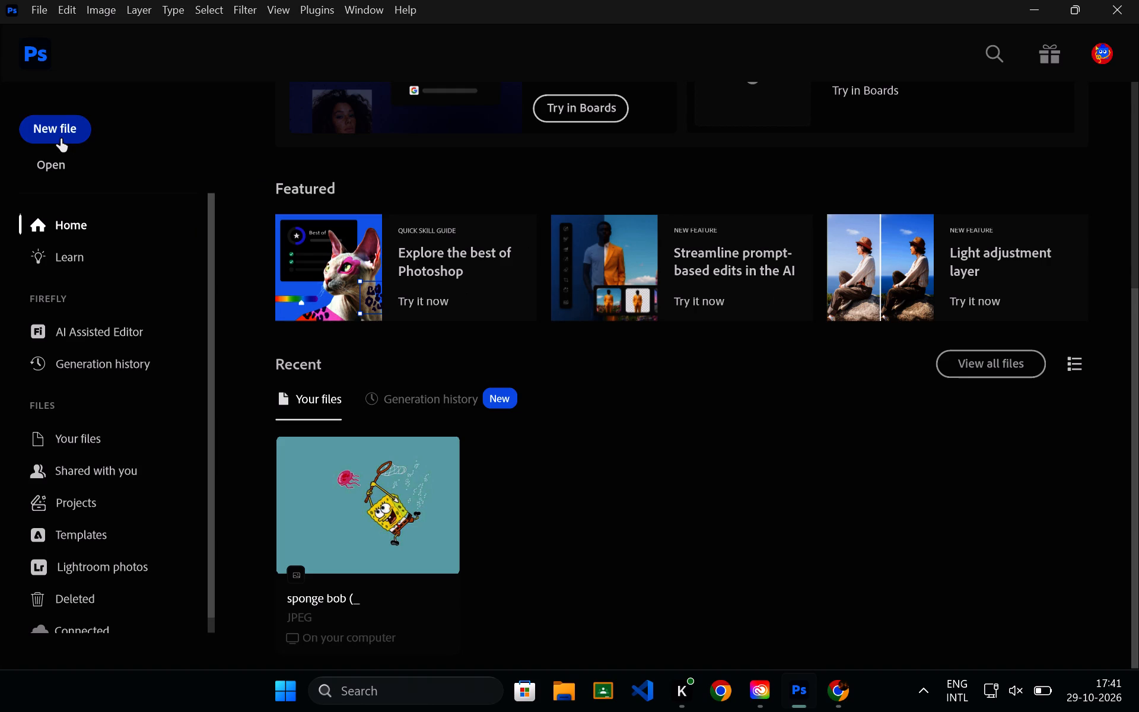
Create a new document 2 pixels wide and 2 pixels high at 144 ppi with a white background.
left_click(61, 139)
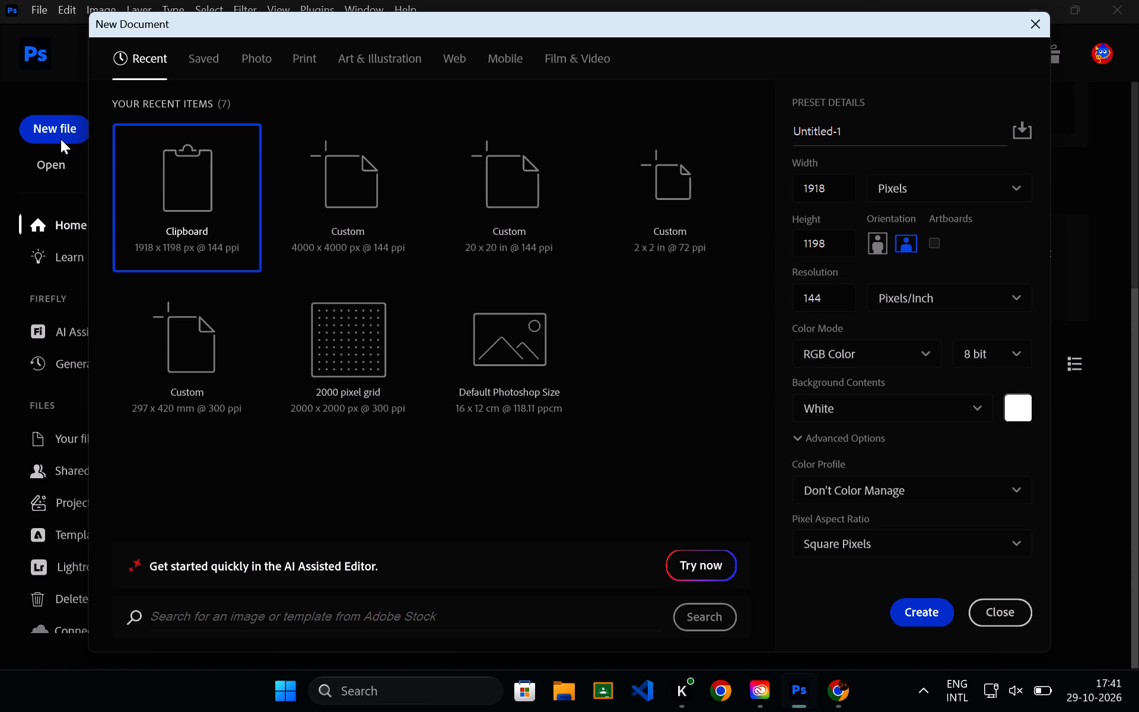
left_click(833, 198)
key("BackSpace")
key("2")
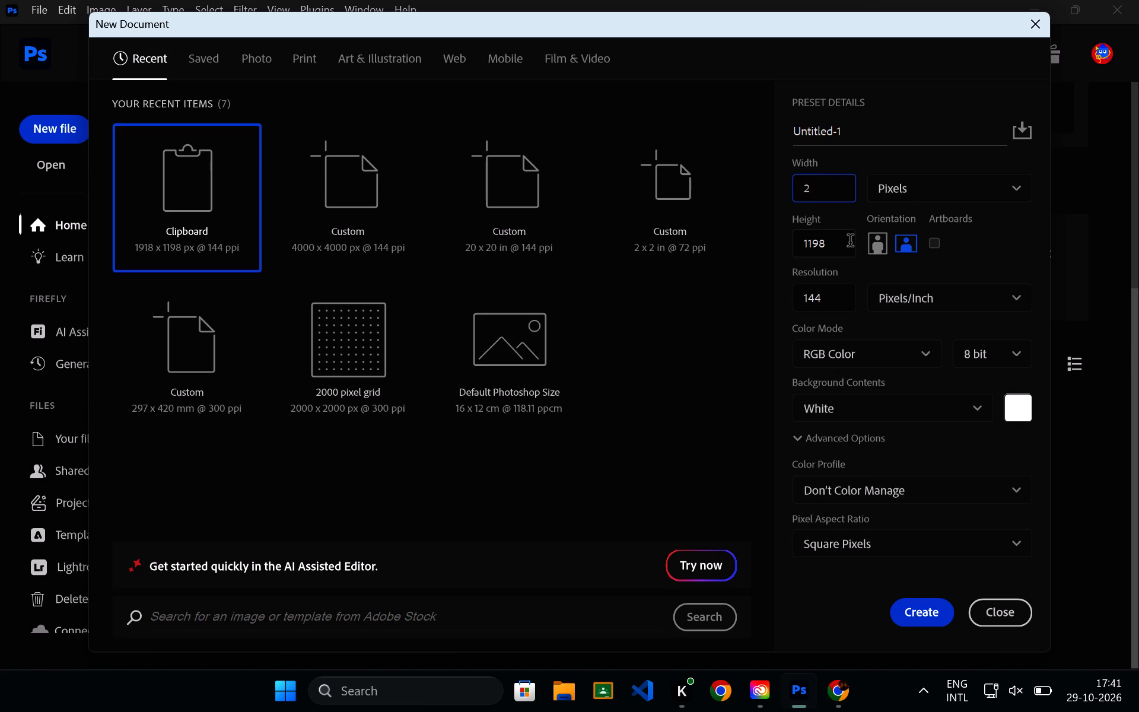
left_click(848, 252)
key("2")
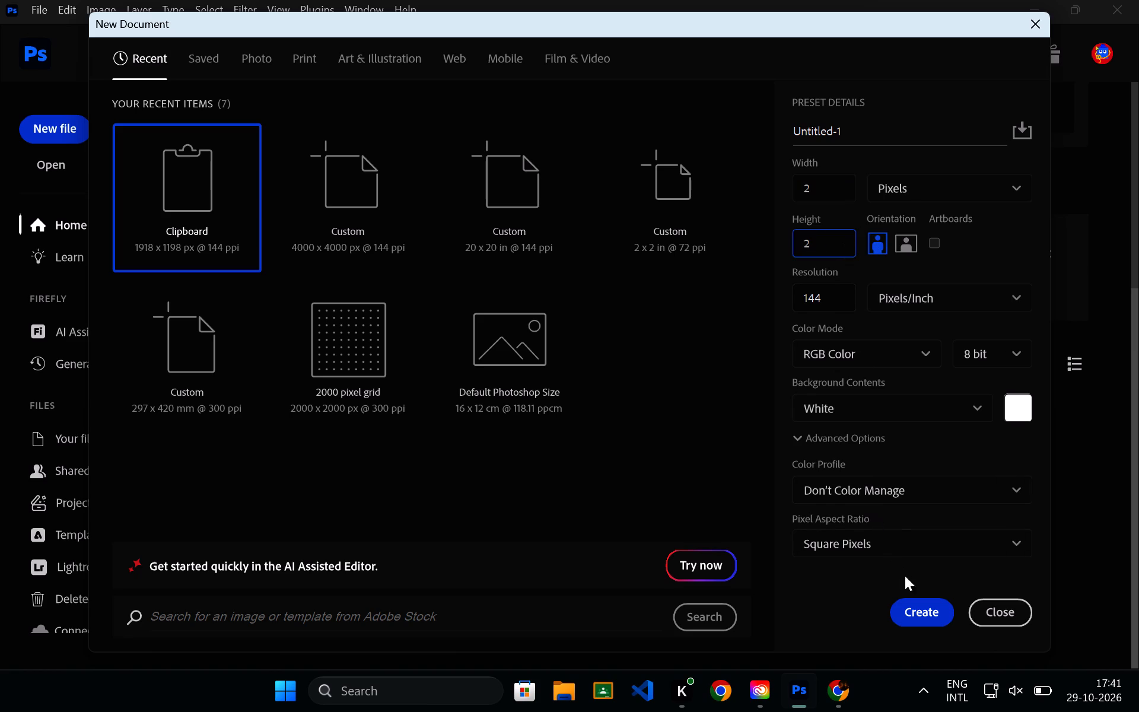
left_click(905, 254)
left_click(939, 616)
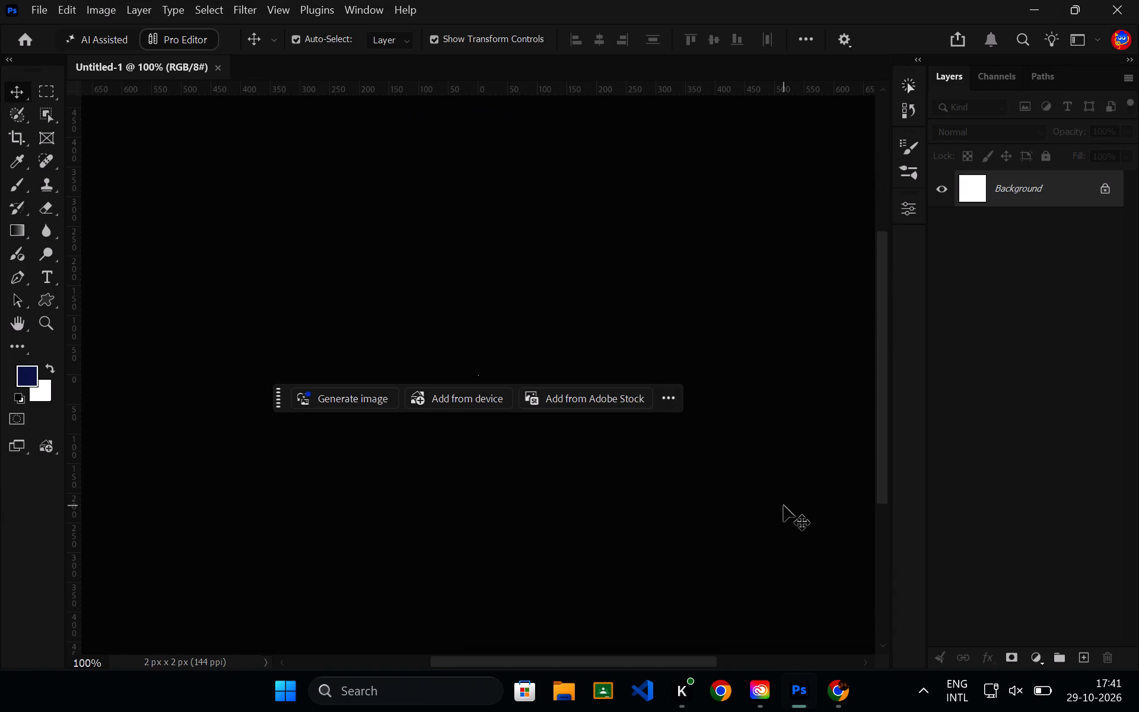
Try to move the white background layer of the tiny document and choose to convert it to a normal layer.
left_click(996, 191)
key("ctrl+equal")
key("ctrl+equal")
key("ctrl+equal")
key("ctrl+equal")
key("ctrl+equal")
key("ctrl+equal")
key("ctrl+equal")
key("ctrl+equal")
key("ctrl+equal")
key("ctrl+equal")
key("ctrl+equal")
key("ctrl+equal")
key("ctrl+equal")
key("ctrl+equal")
key("ctrl+equal")
key("ctrl+equal")
key("ctrl+equal")
key("ctrl+equal")
key("ctrl+equal")
key("ctrl+equal")
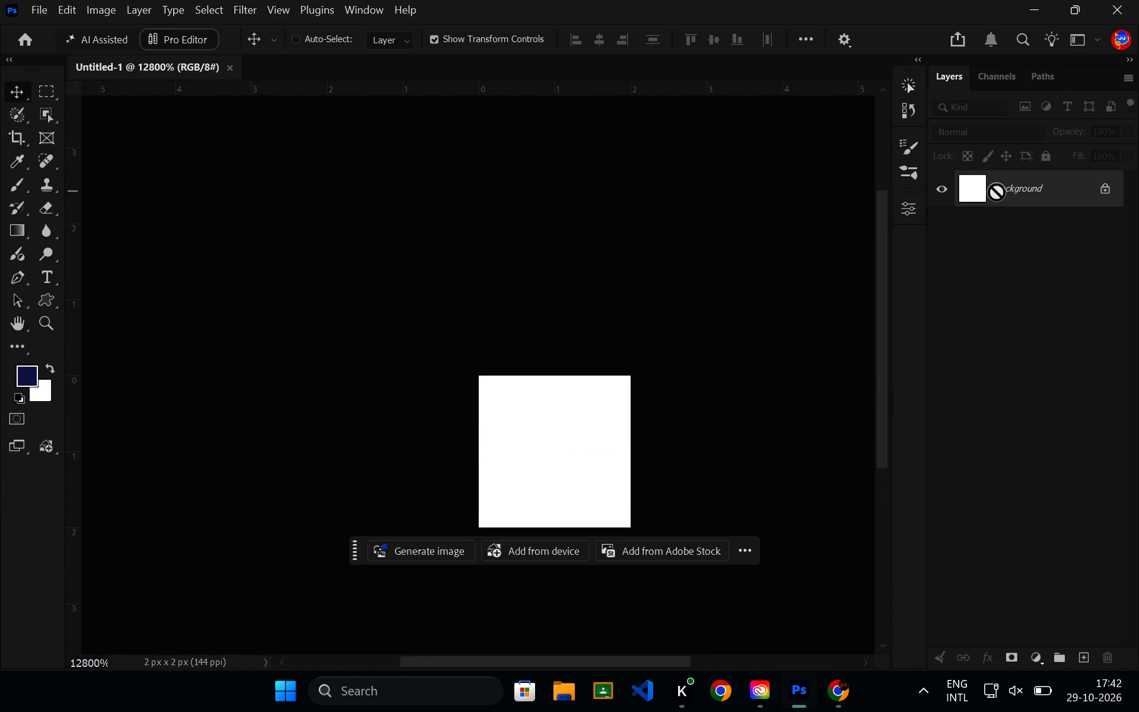
key("ctrl+equal")
key("ctrl+equal")
key("ctrl+equal")
left_click_drag(588, 422, 578, 421)
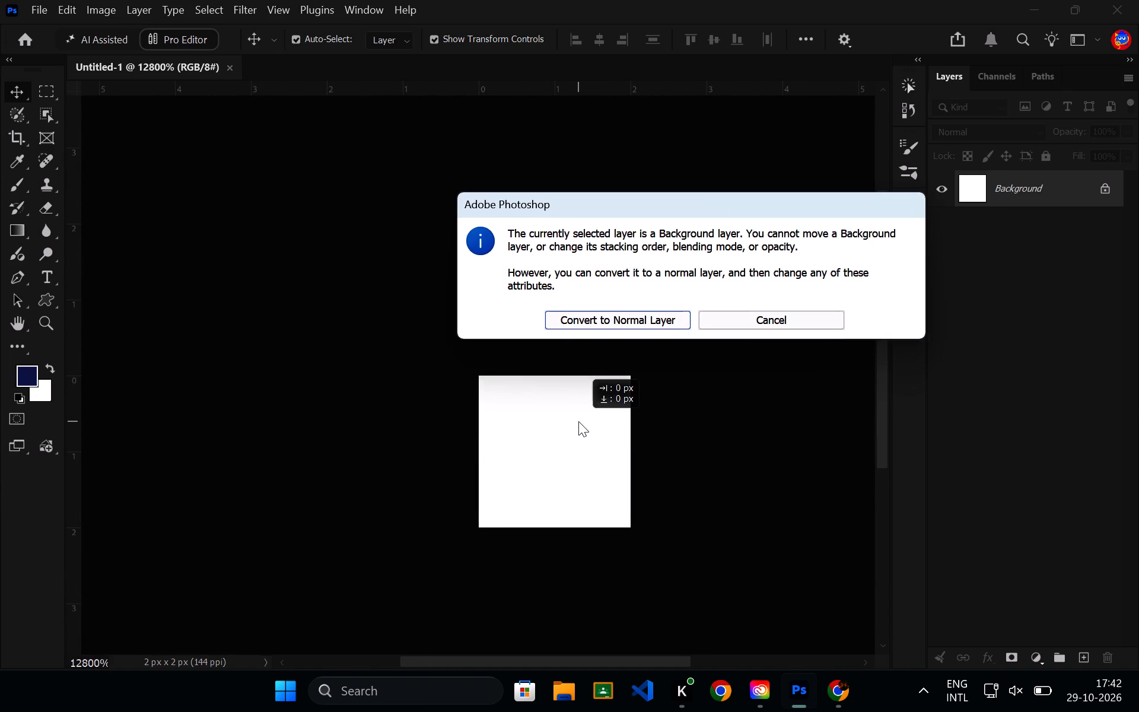
left_click(666, 323)
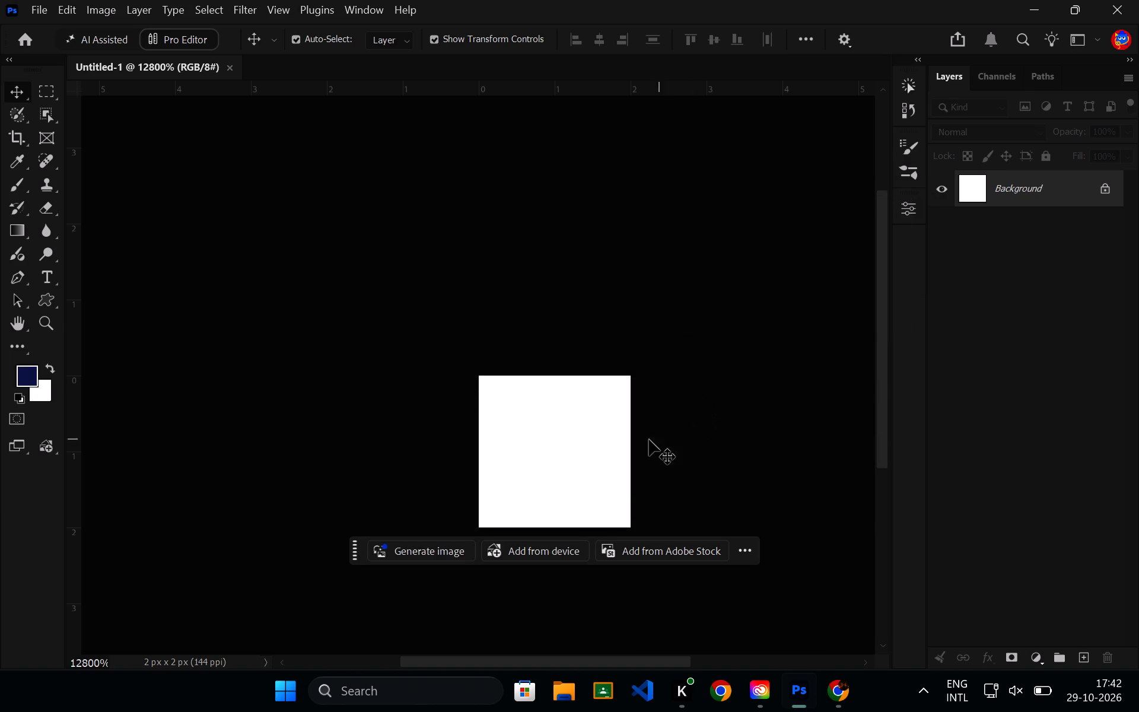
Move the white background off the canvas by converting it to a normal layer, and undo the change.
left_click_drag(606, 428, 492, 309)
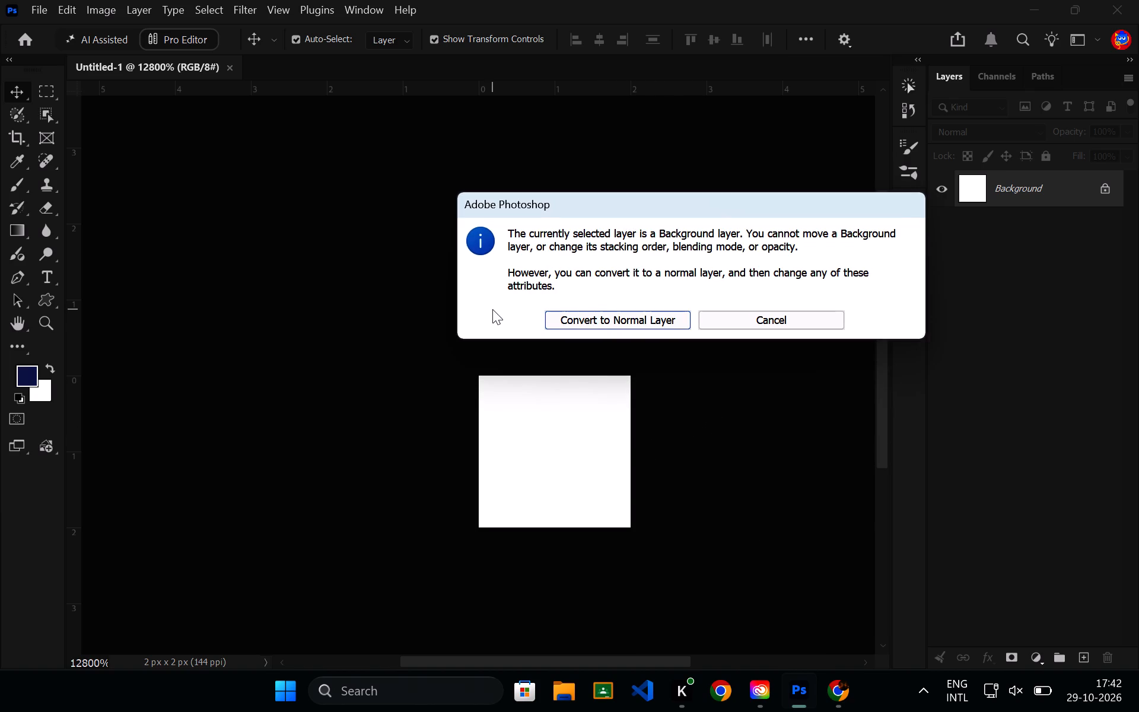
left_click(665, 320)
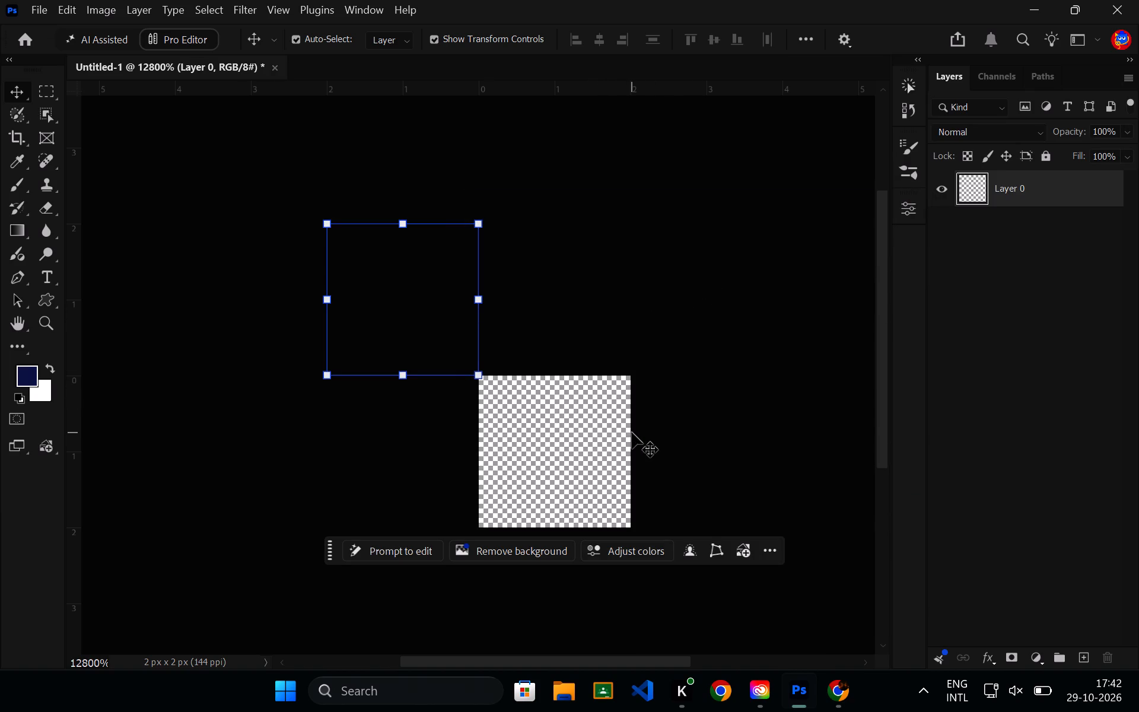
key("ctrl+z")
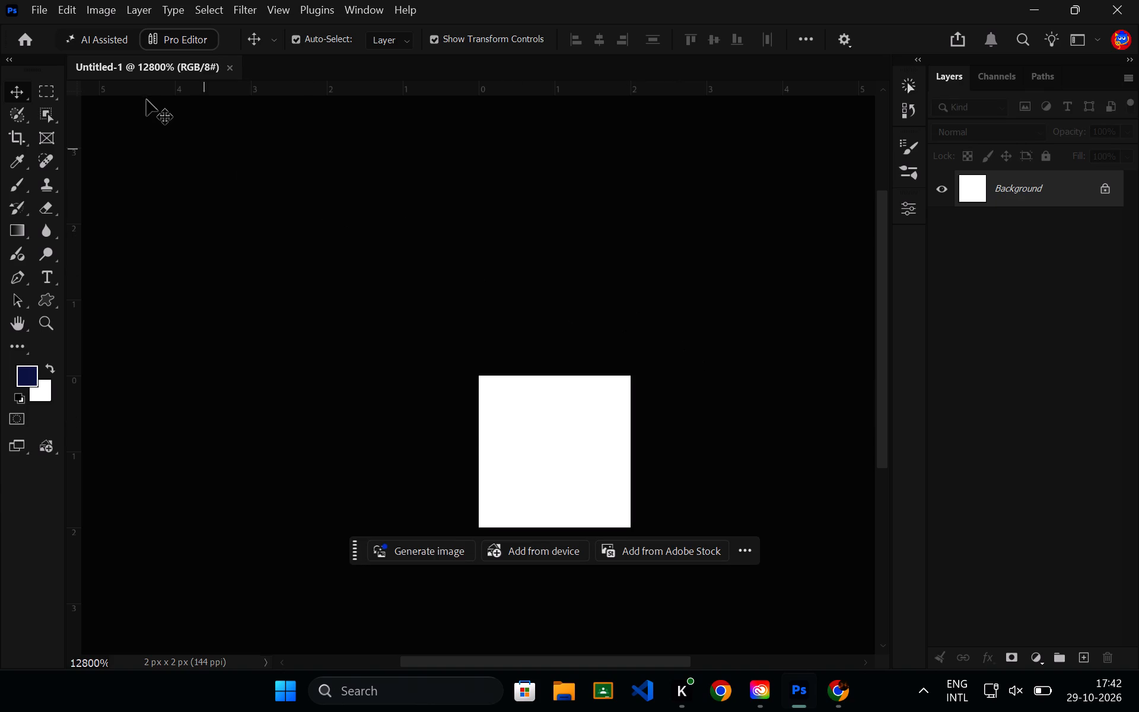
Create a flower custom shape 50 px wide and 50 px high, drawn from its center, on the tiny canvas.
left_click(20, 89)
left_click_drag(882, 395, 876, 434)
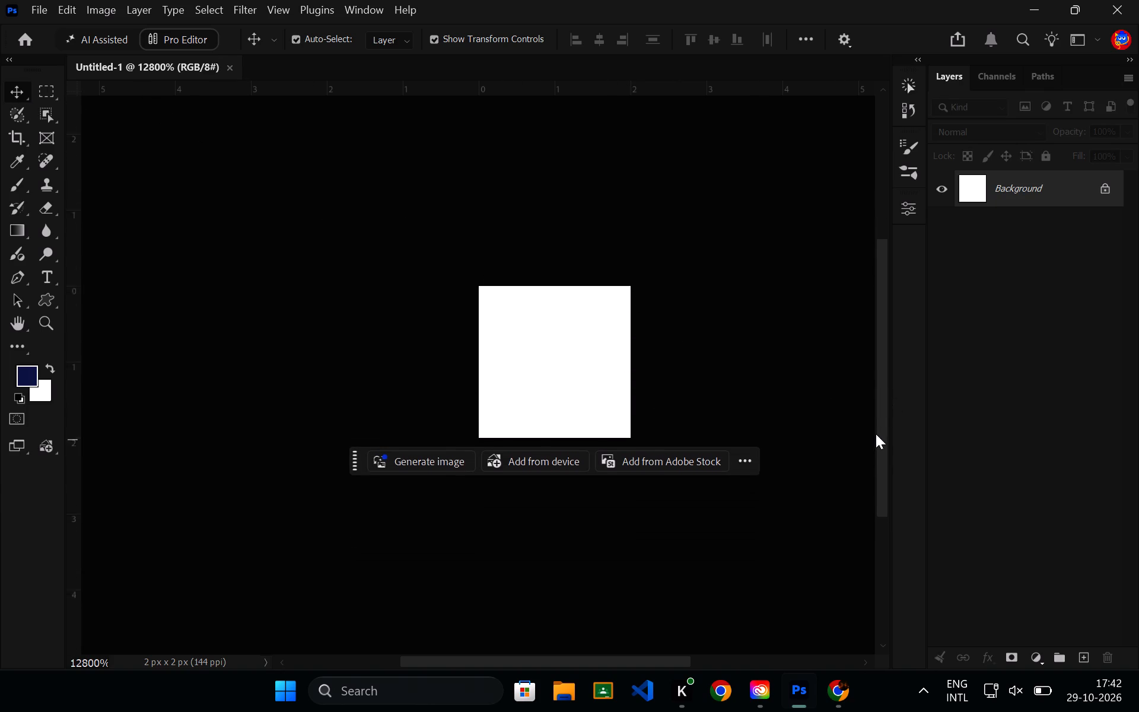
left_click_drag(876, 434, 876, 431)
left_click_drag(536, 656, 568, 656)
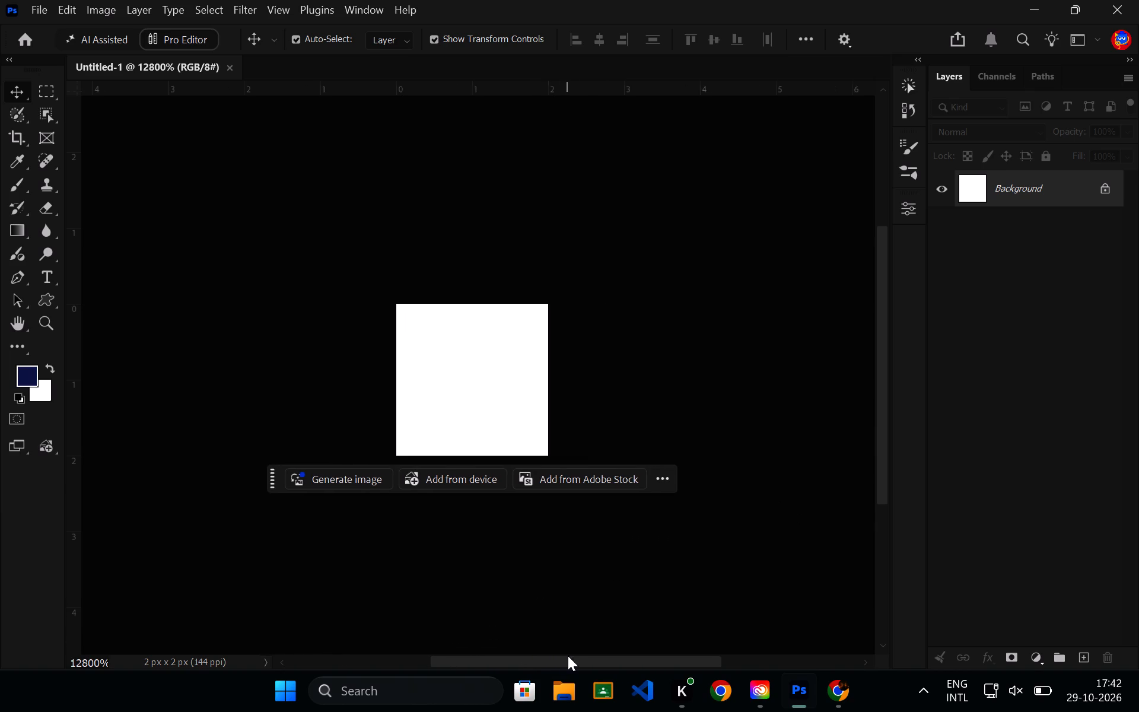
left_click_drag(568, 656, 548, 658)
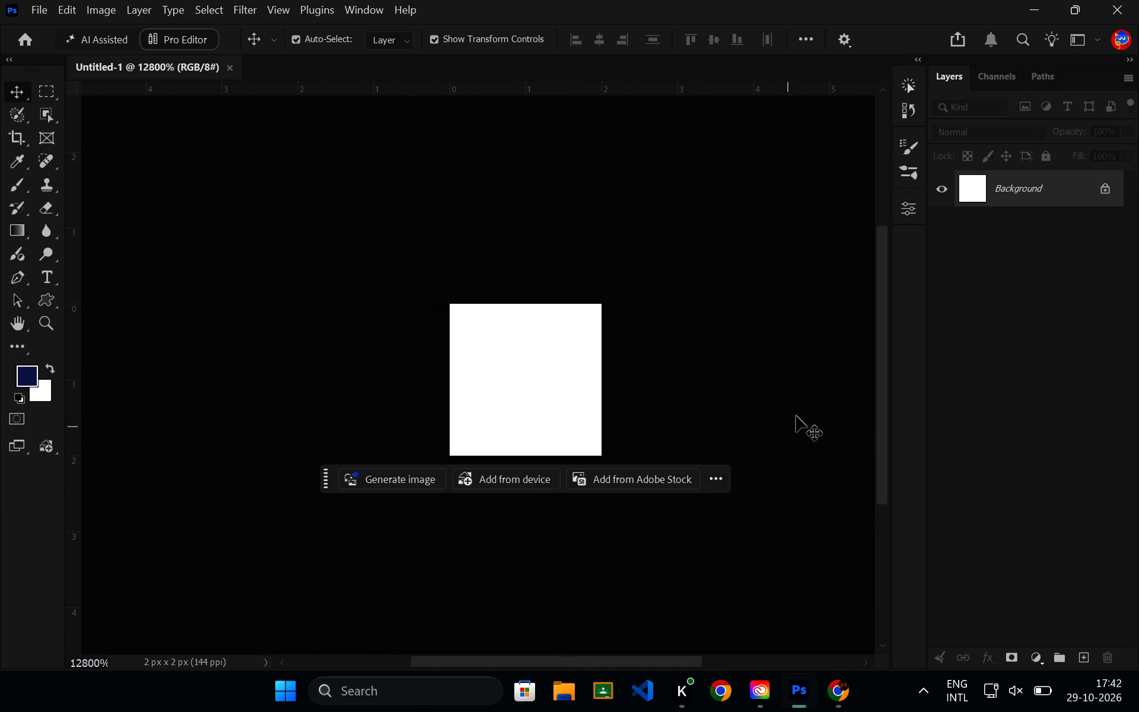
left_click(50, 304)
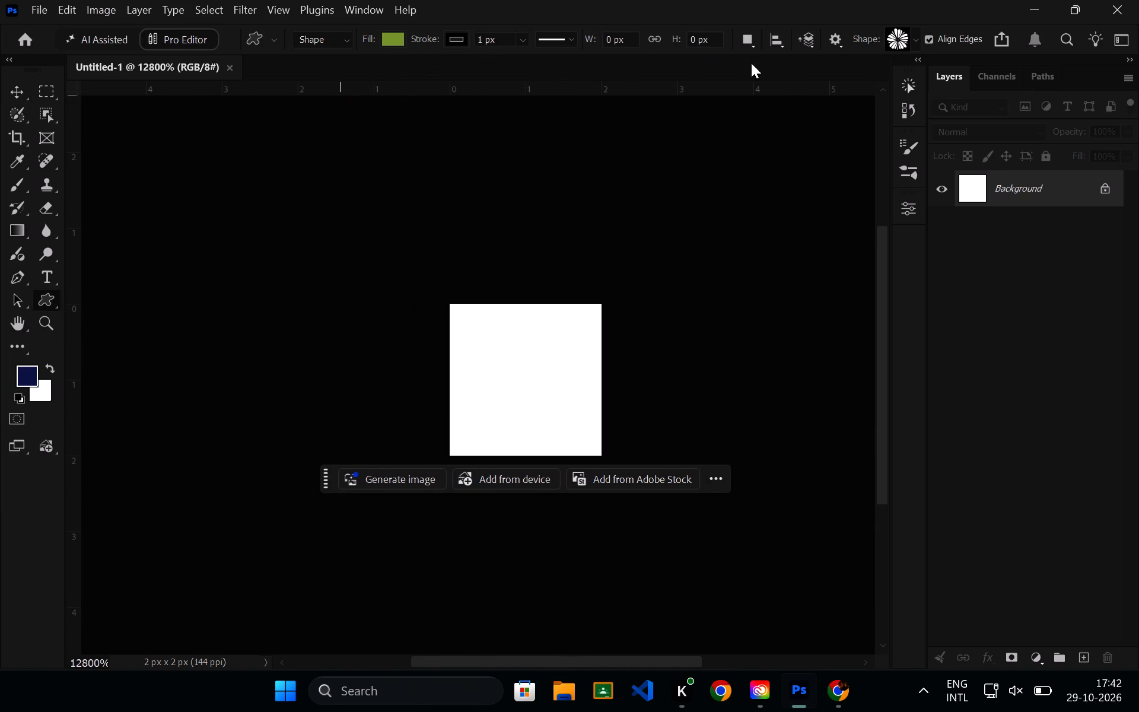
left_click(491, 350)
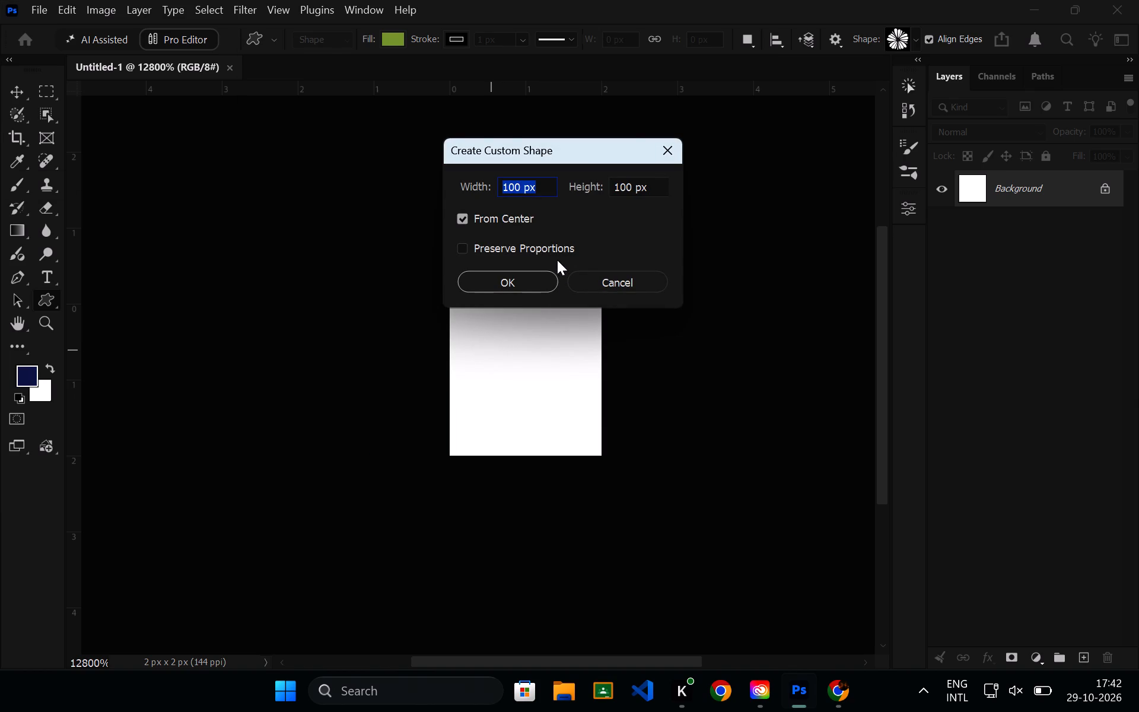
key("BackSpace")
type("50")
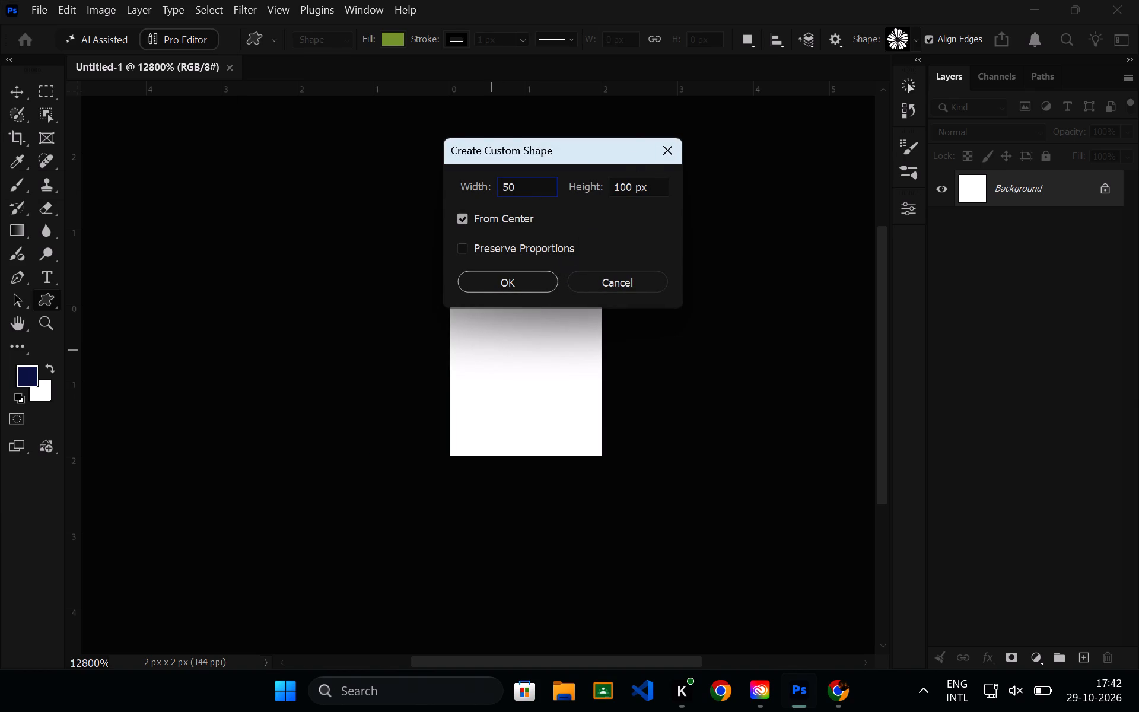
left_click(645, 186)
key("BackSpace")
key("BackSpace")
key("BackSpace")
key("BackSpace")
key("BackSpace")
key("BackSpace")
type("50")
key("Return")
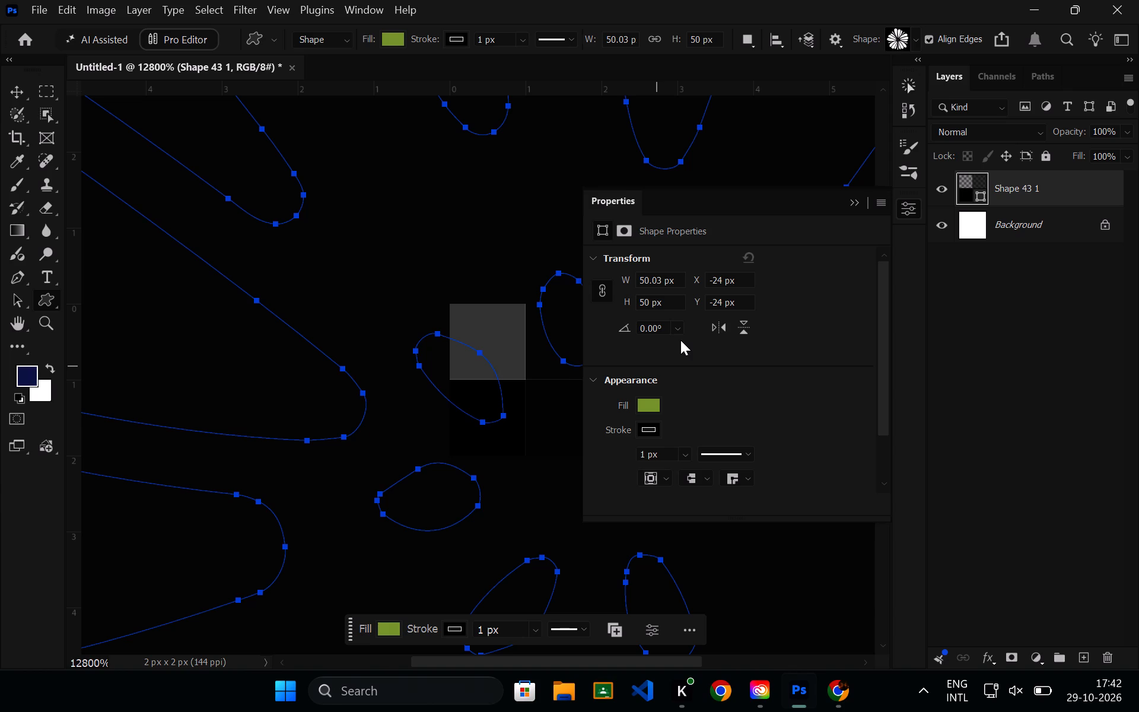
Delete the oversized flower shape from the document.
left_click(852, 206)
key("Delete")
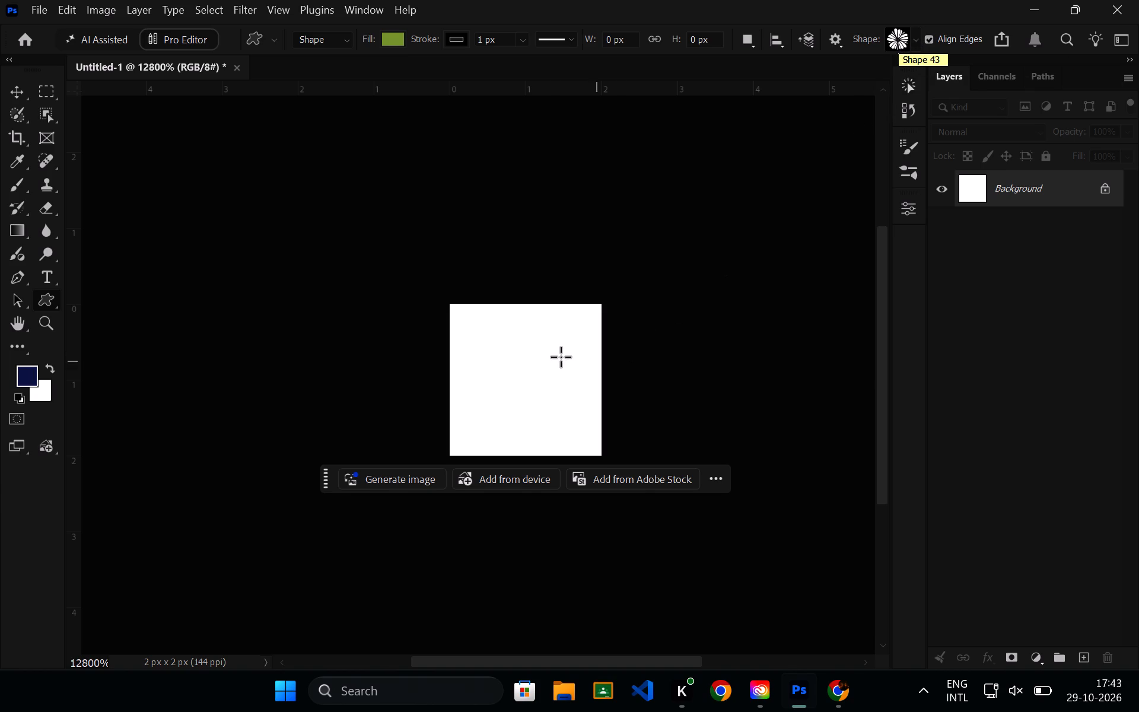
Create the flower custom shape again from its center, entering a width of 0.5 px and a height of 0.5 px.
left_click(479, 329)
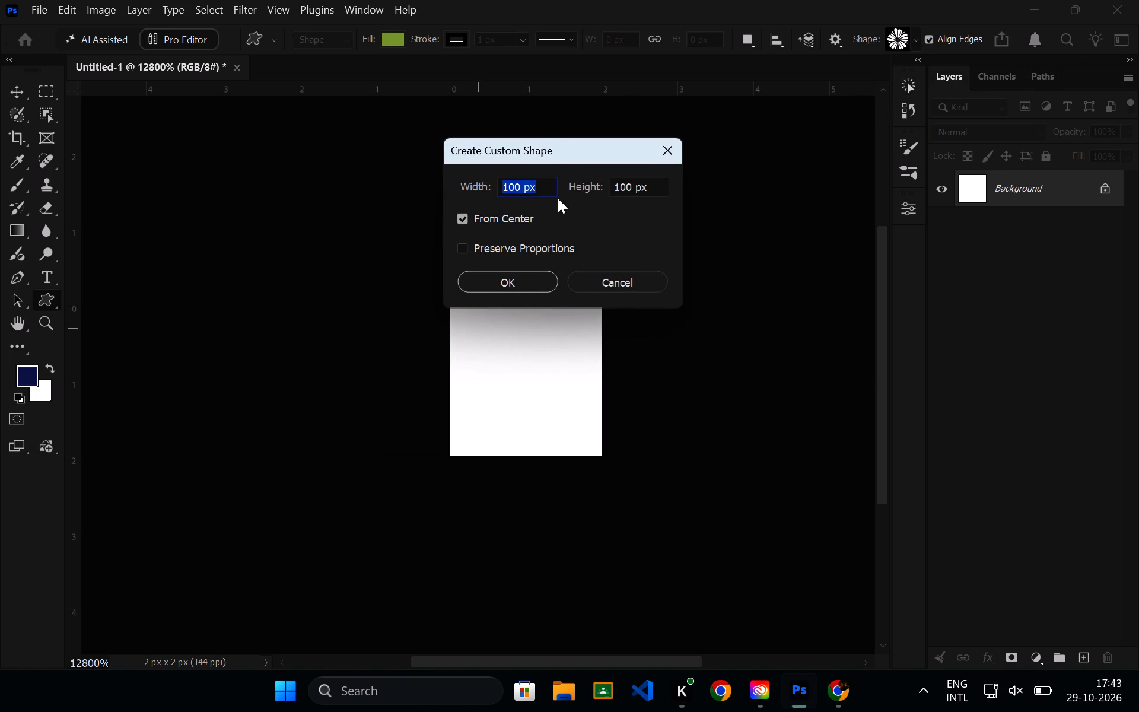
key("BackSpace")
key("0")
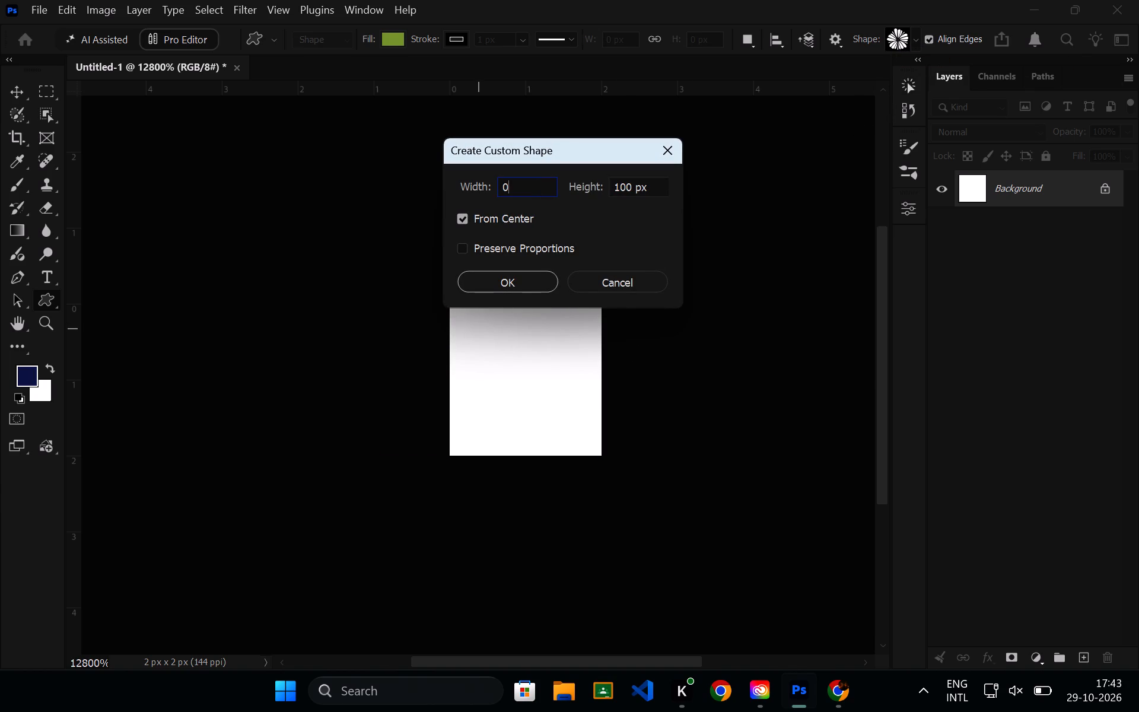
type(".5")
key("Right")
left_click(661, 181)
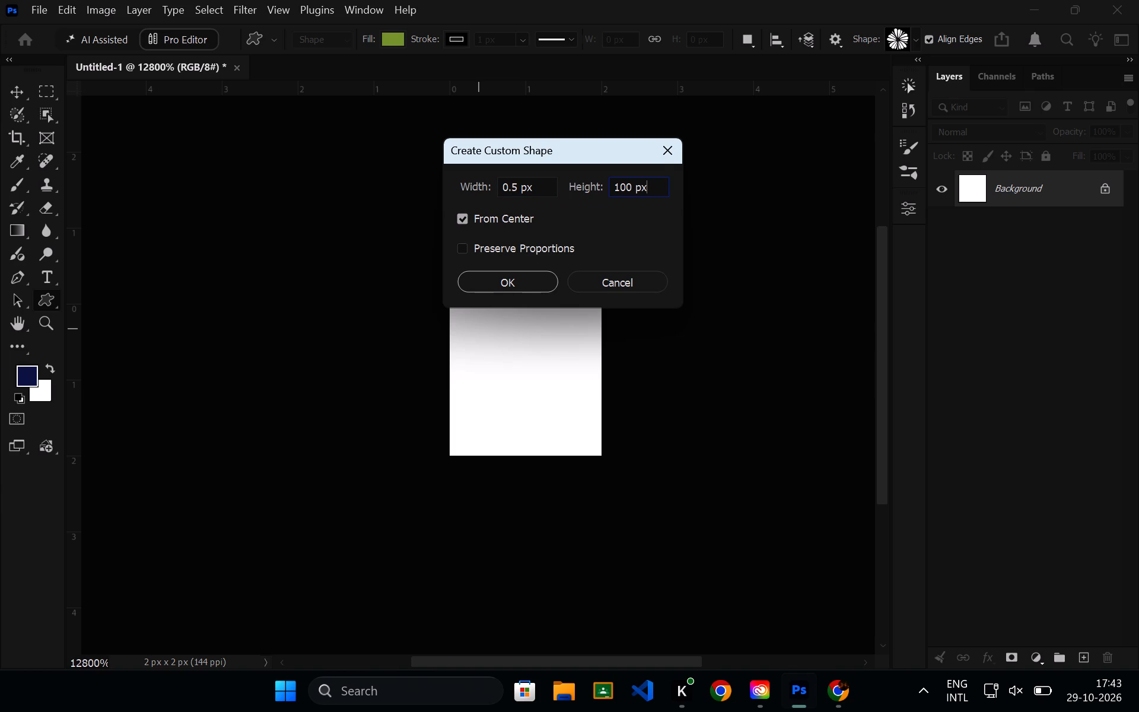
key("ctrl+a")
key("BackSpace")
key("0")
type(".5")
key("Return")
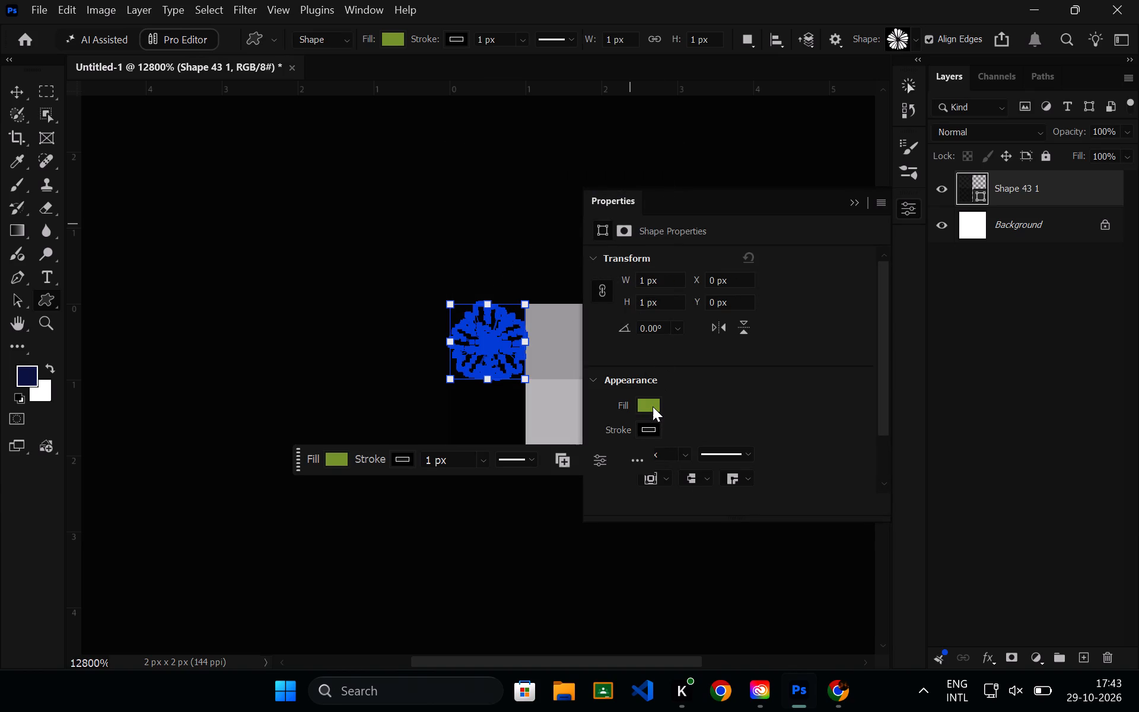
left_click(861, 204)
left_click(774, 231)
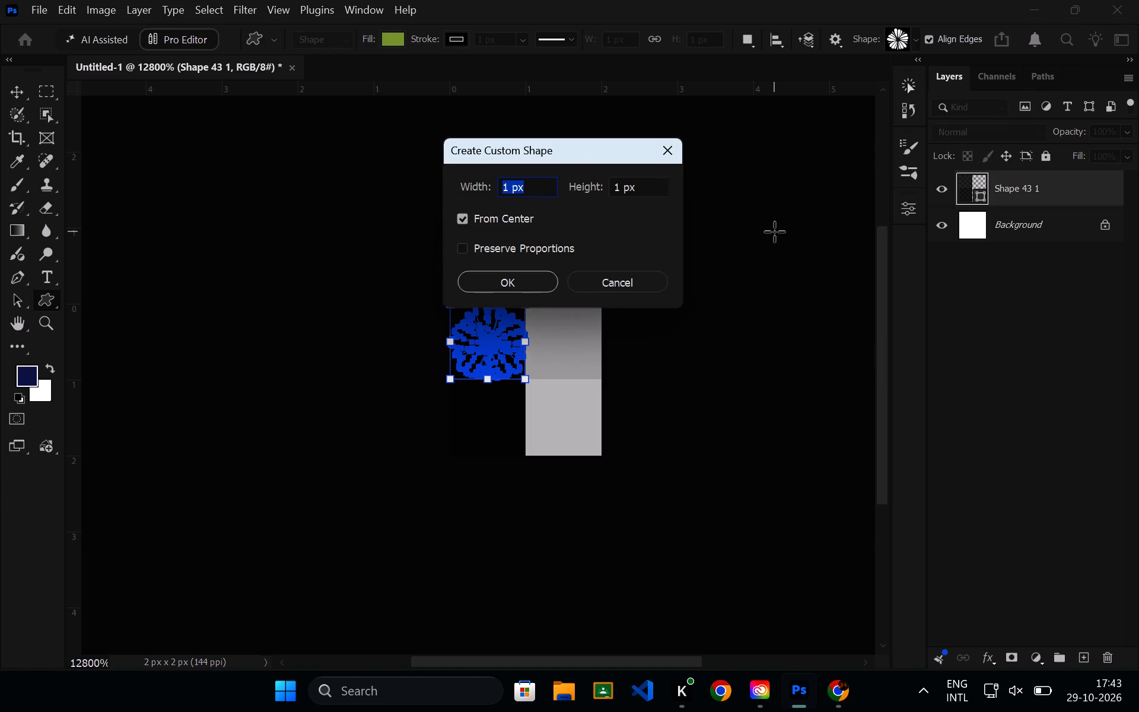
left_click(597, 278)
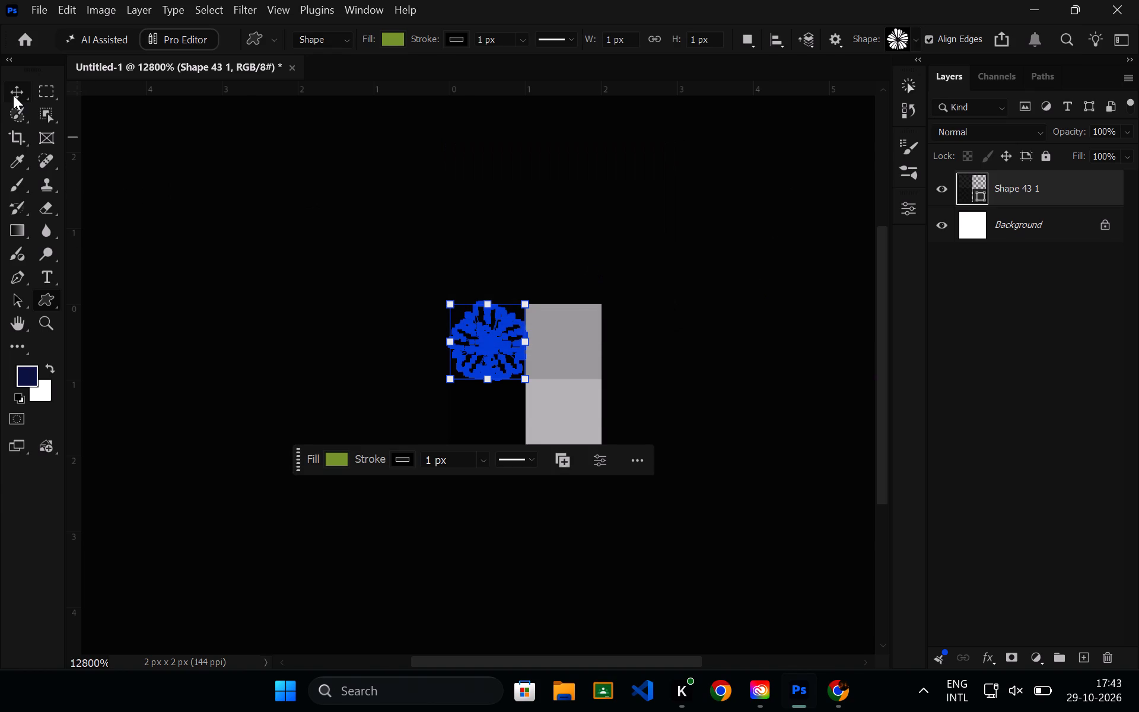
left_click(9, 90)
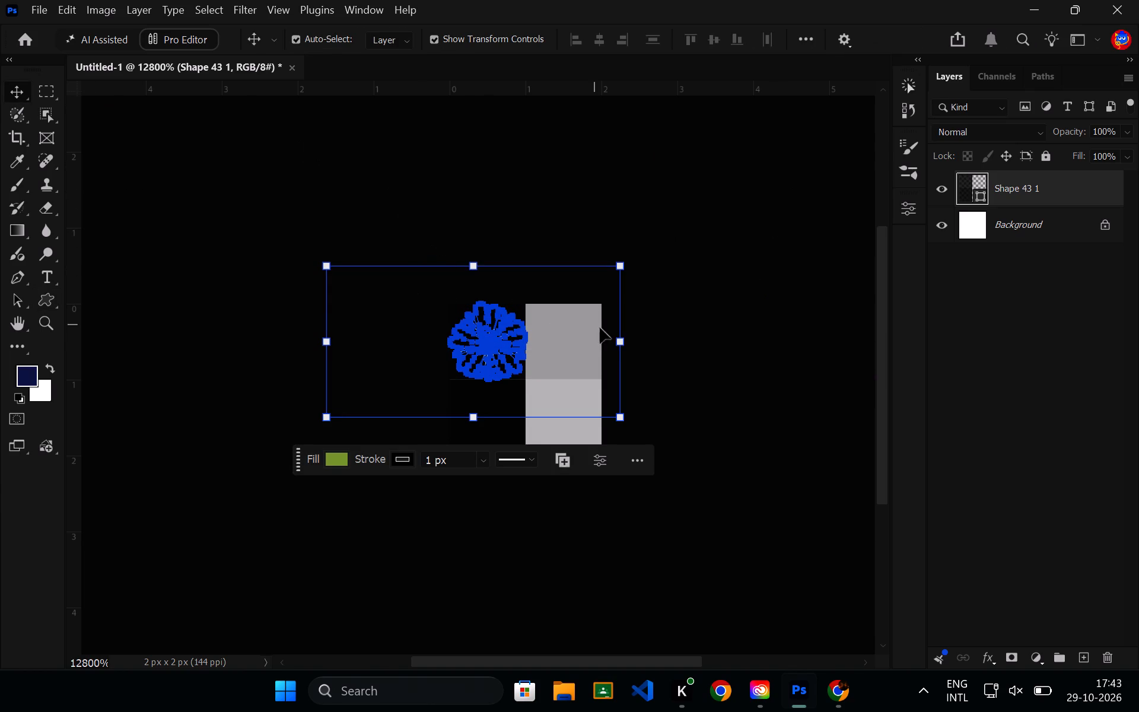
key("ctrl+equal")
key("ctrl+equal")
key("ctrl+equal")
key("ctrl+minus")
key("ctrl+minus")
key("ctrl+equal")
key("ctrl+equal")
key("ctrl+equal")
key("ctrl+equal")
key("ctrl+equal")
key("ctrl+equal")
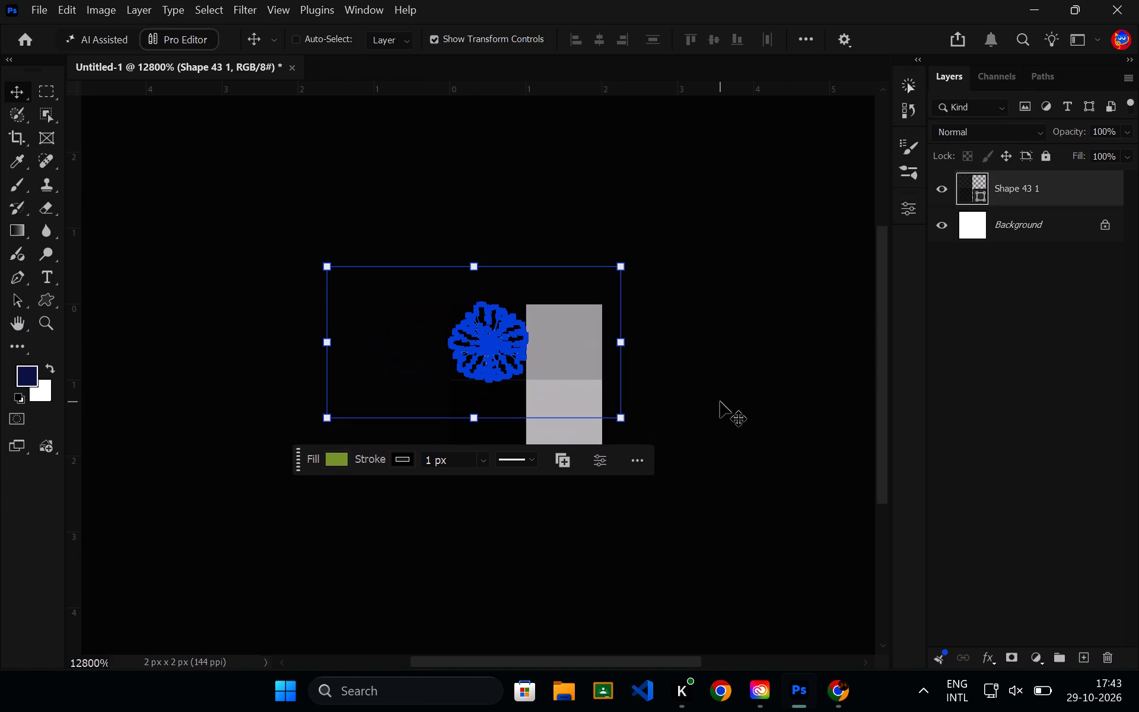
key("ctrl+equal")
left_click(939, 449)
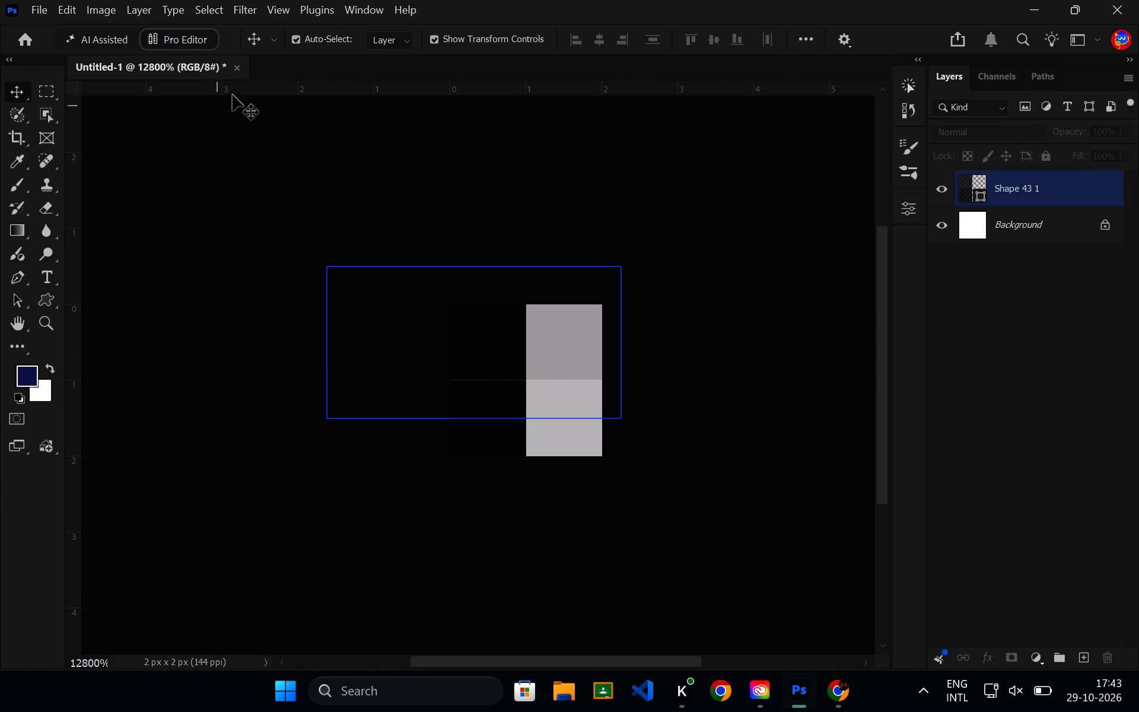
Close the 2 × 2 pixel Untitled-1 document without saving its changes.
left_click(238, 68)
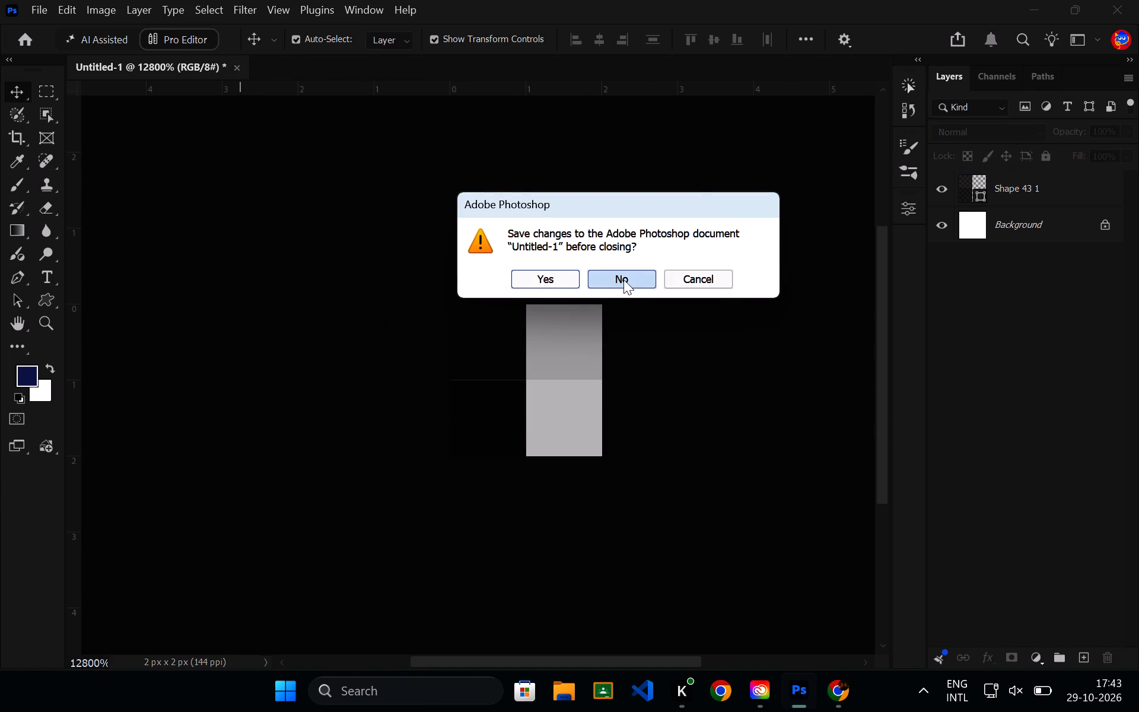
left_click(597, 279)
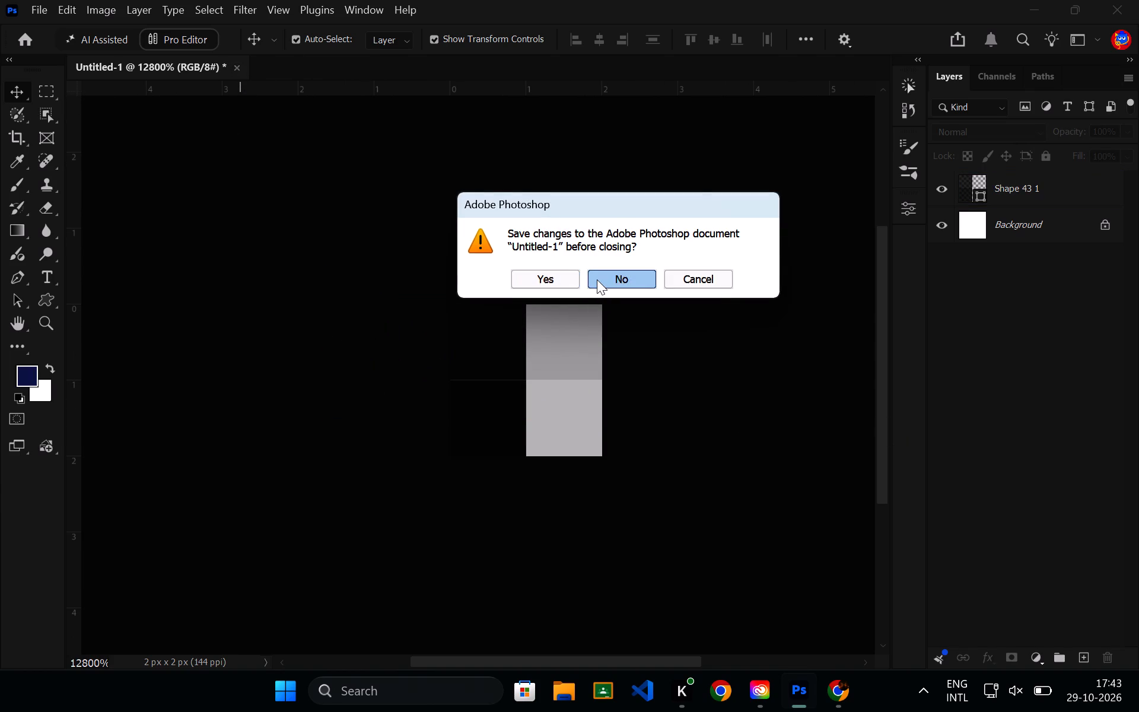
Create a new document 1440 pixels wide and 1440 pixels high at 144 ppi with a white background.
left_click(76, 130)
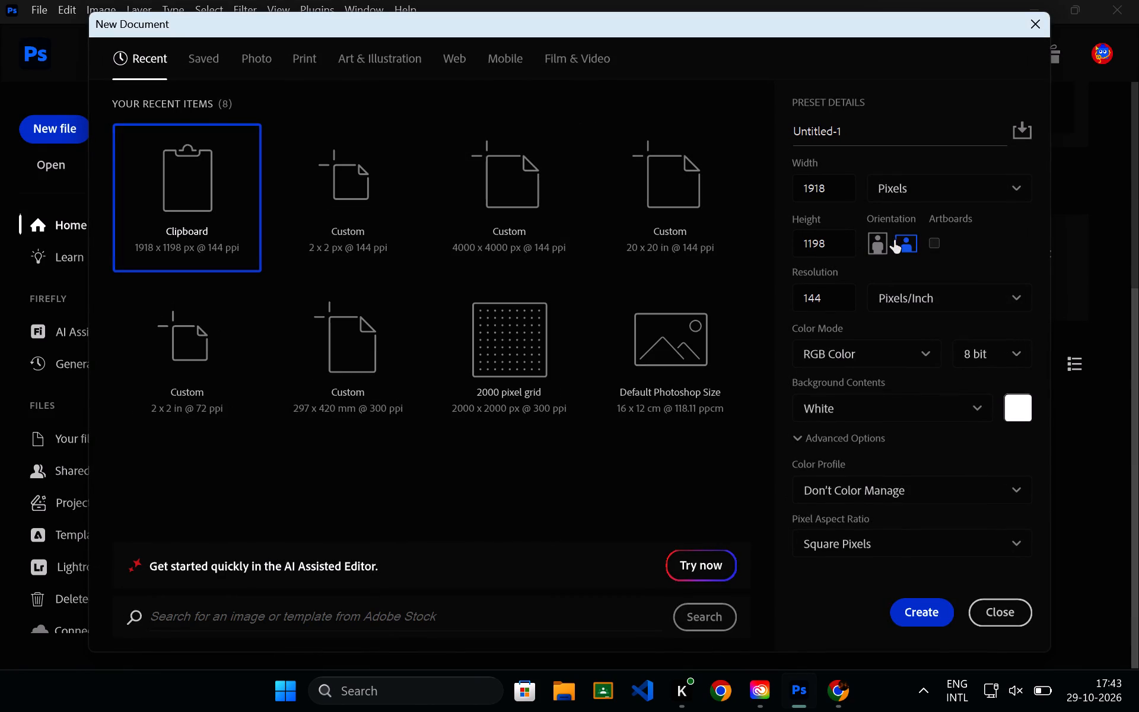
left_click(833, 191)
key("BackSpace")
key("BackSpace")
key("BackSpace")
key("BackSpace")
key("BackSpace")
key("BackSpace")
key("BackSpace")
key("BackSpace")
key("BackSpace")
key("BackSpace")
key("BackSpace")
key("BackSpace")
key("BackSpace")
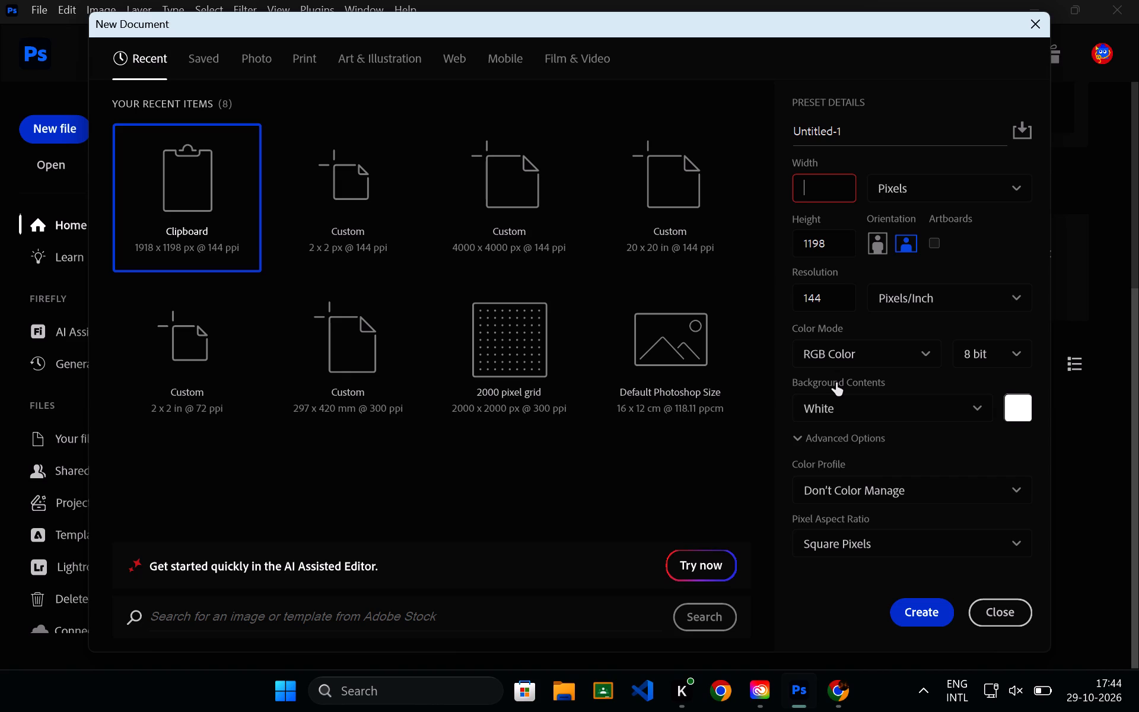
type("140")
key("BackSpace")
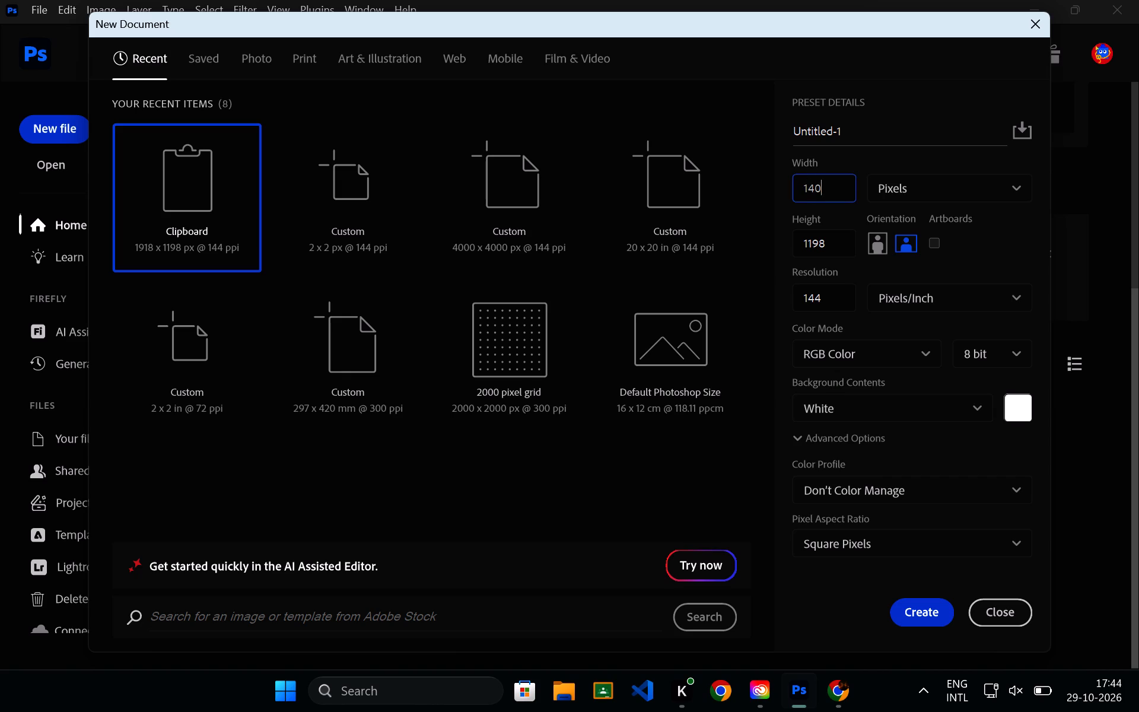
key("BackSpace")
type("440")
left_click(843, 244)
key("BackSpace")
key("BackSpace")
key("BackSpace")
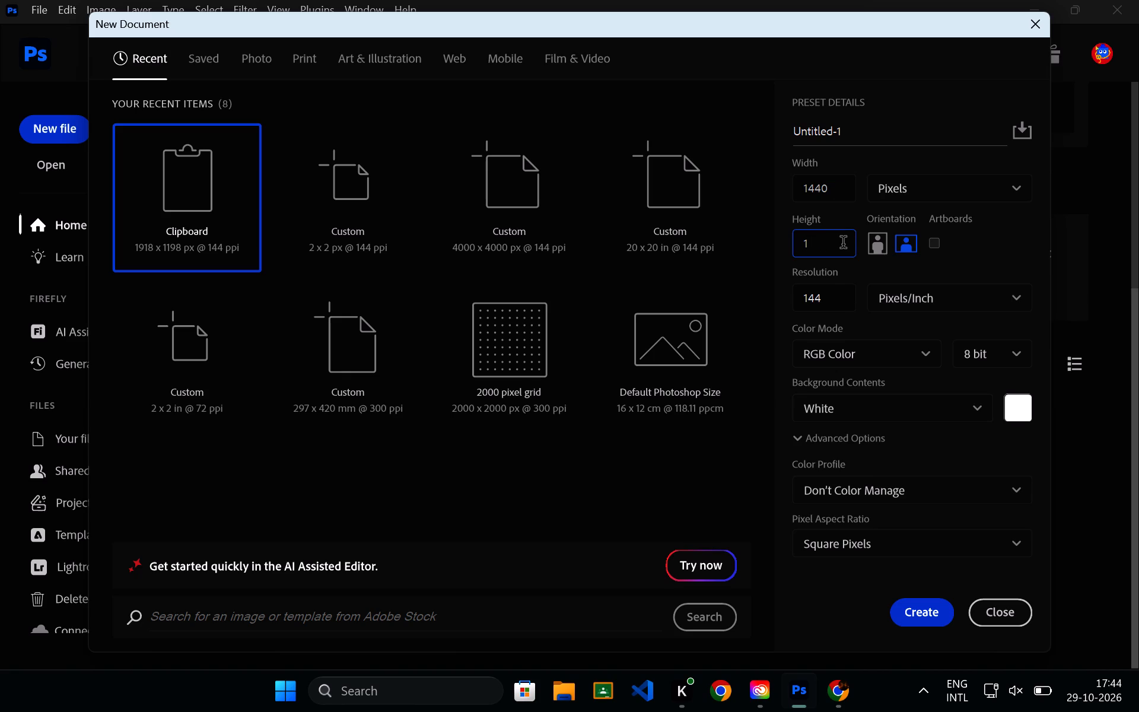
type("440")
key("Return")
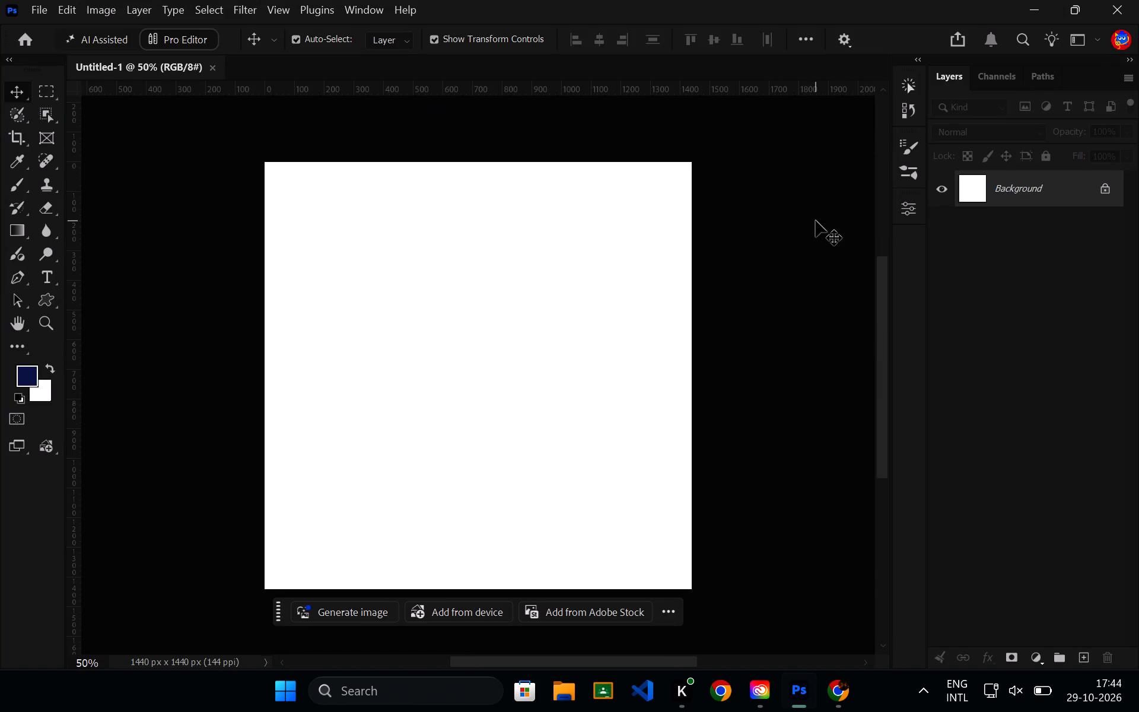
Create one flower custom shape 100 px wide and 100 px high from its center, at about X 449 px, Y 455 px.
left_click(48, 307)
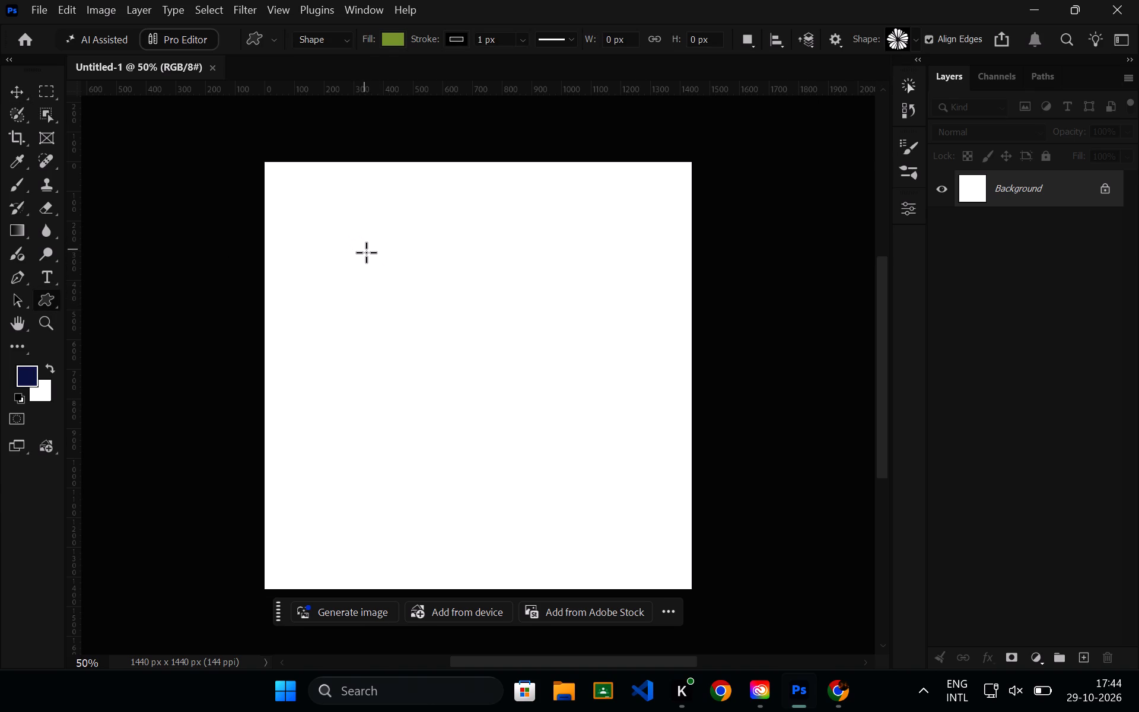
left_click(413, 311)
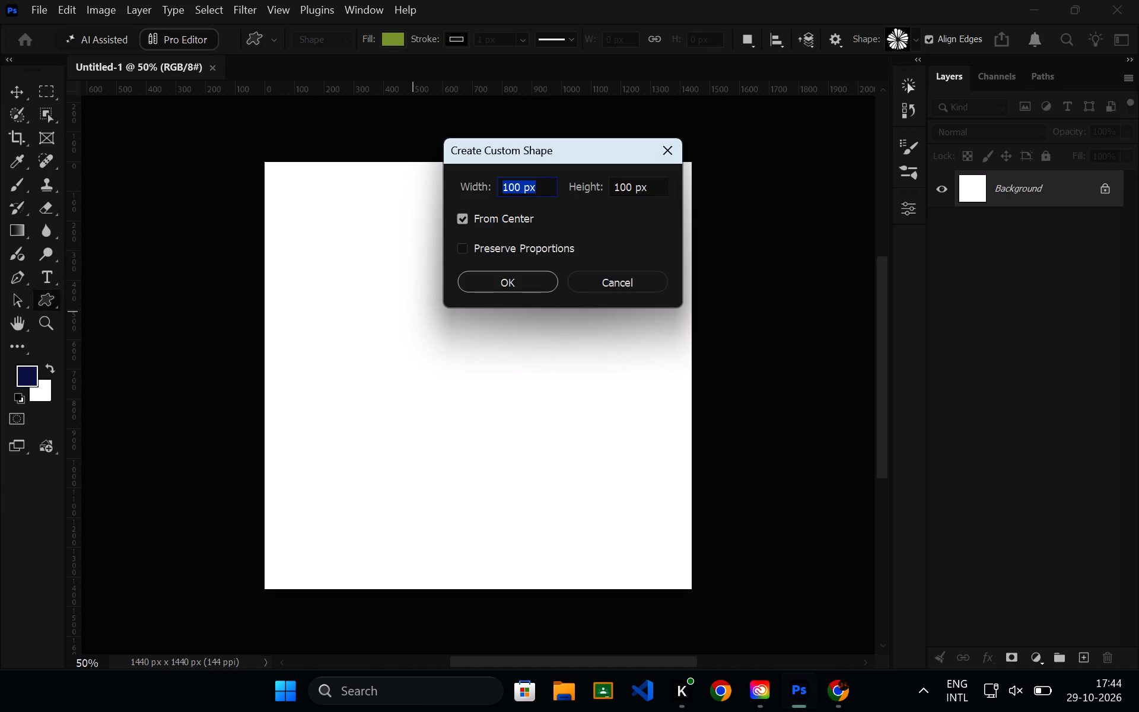
left_click(547, 190)
left_click(506, 277)
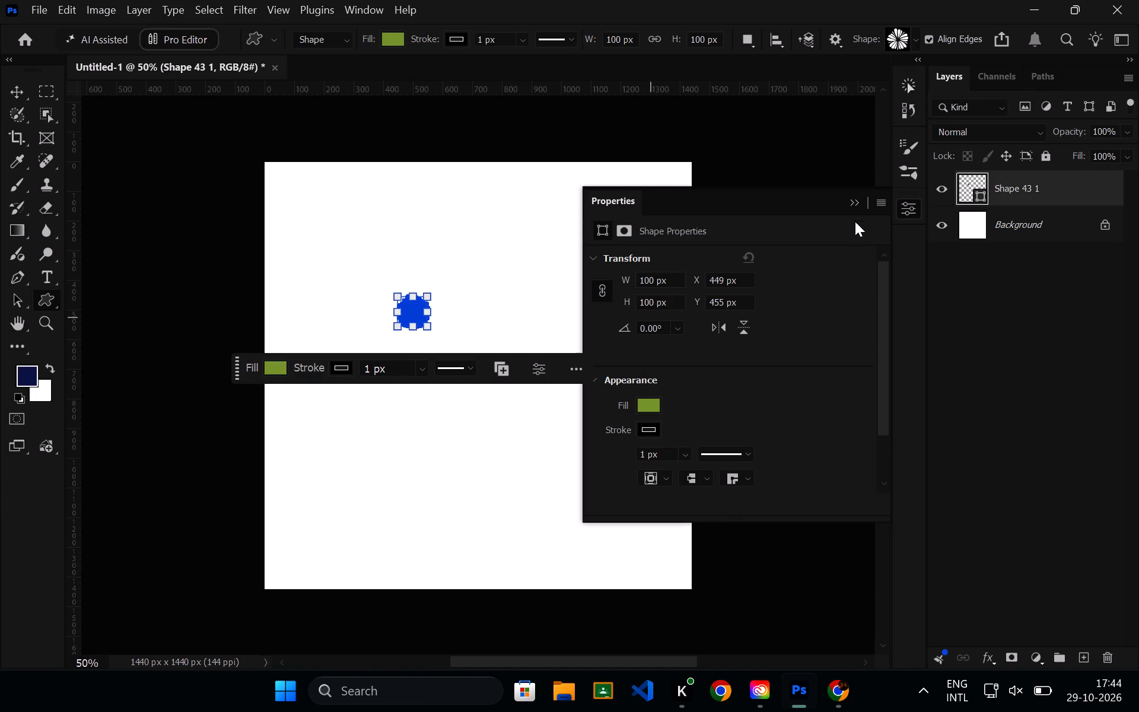
left_click(855, 201)
left_click(795, 239)
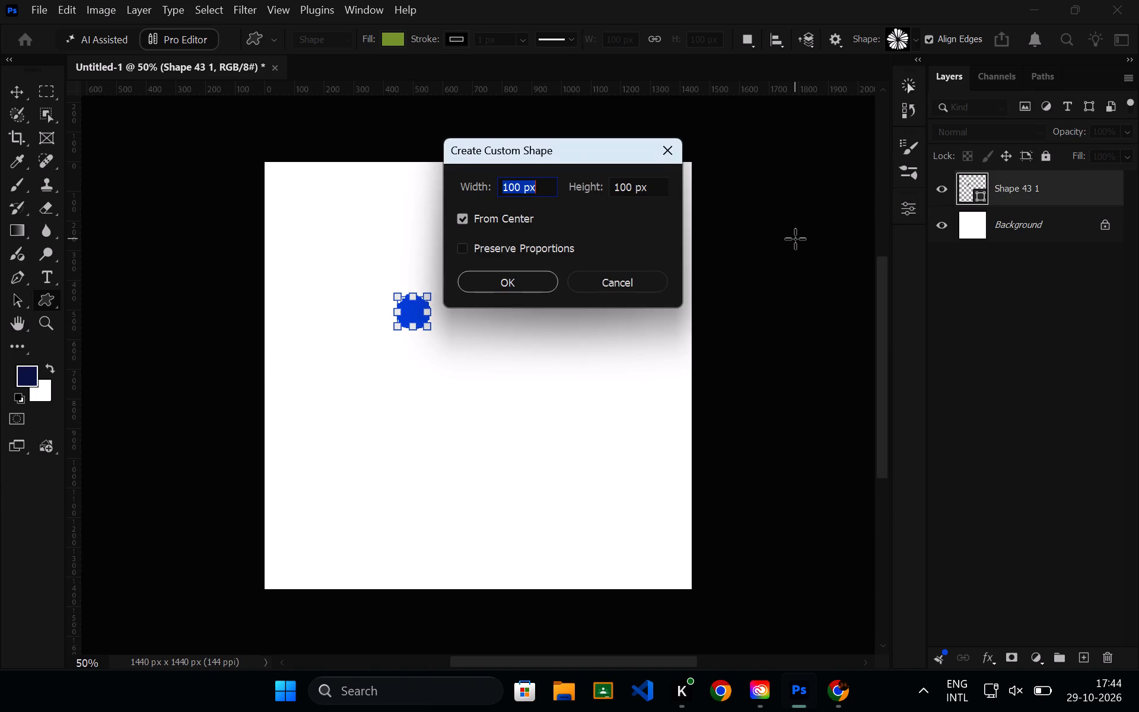
left_click(612, 272)
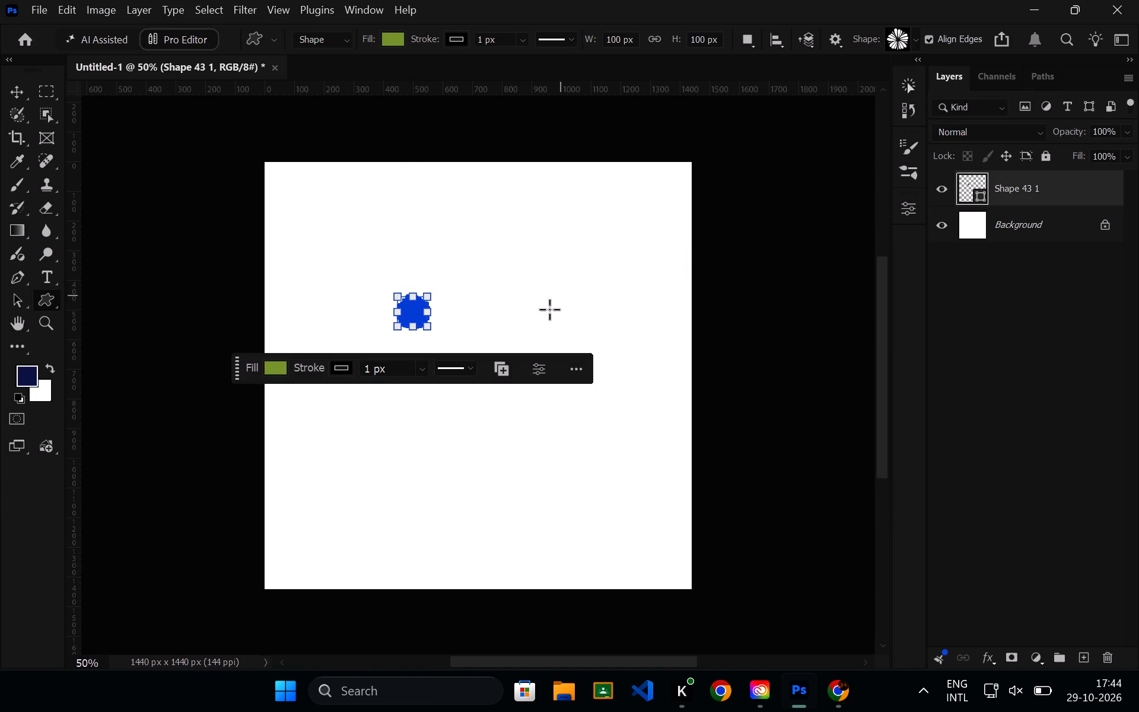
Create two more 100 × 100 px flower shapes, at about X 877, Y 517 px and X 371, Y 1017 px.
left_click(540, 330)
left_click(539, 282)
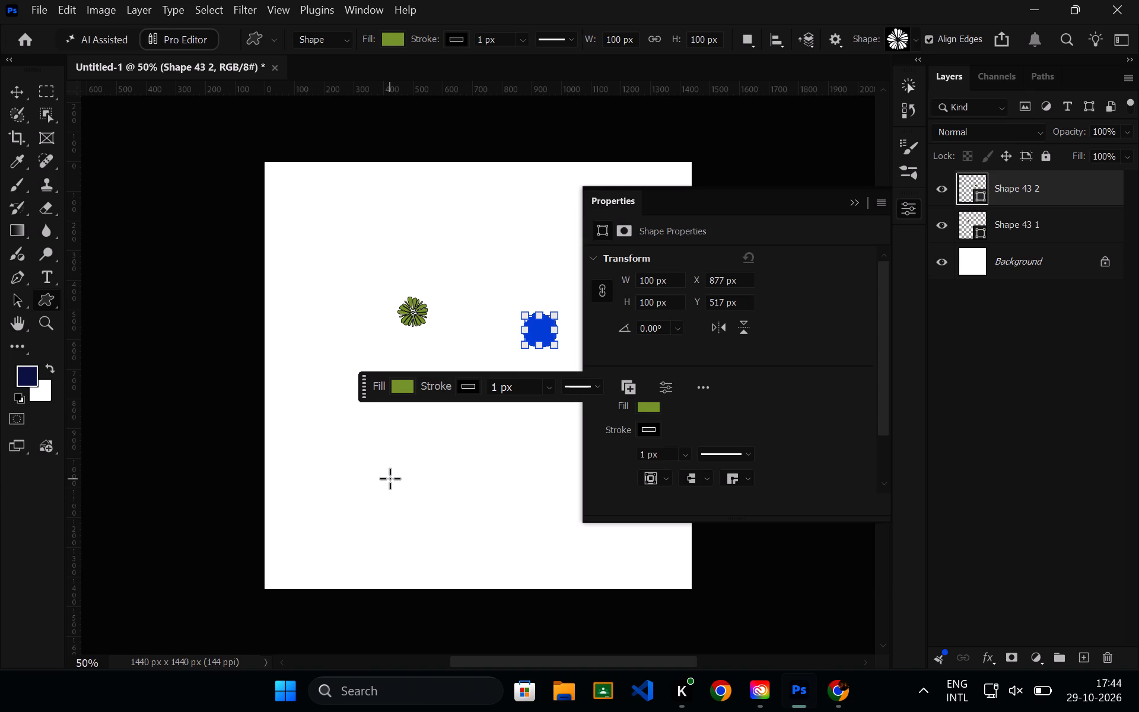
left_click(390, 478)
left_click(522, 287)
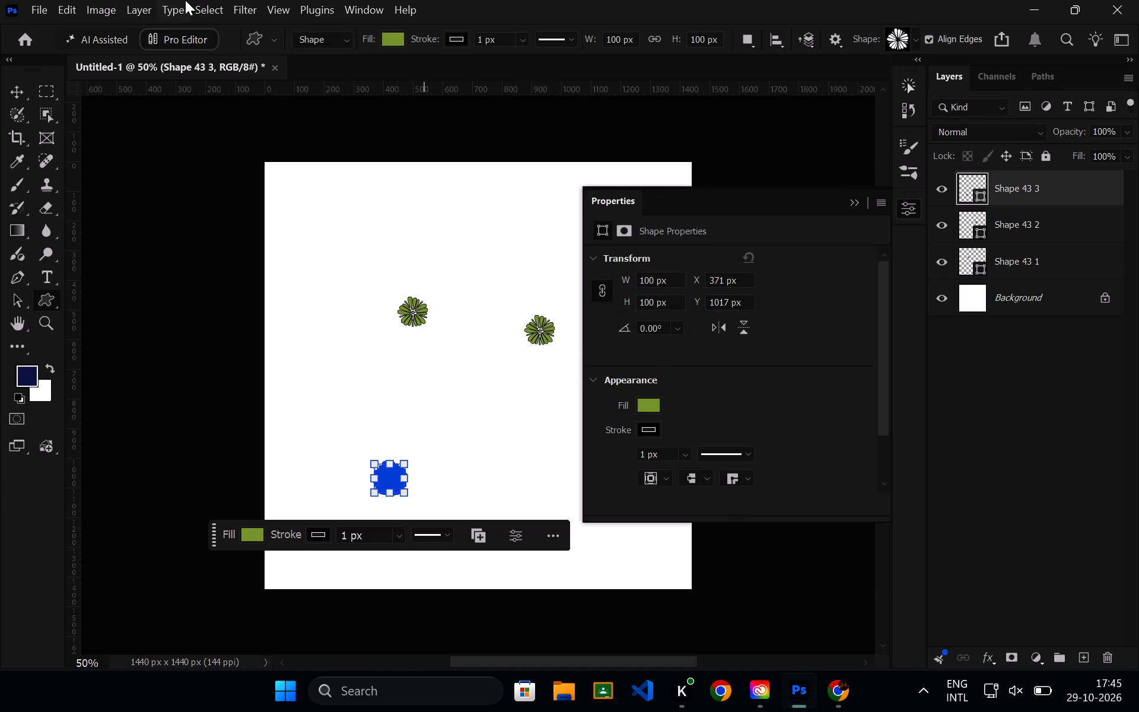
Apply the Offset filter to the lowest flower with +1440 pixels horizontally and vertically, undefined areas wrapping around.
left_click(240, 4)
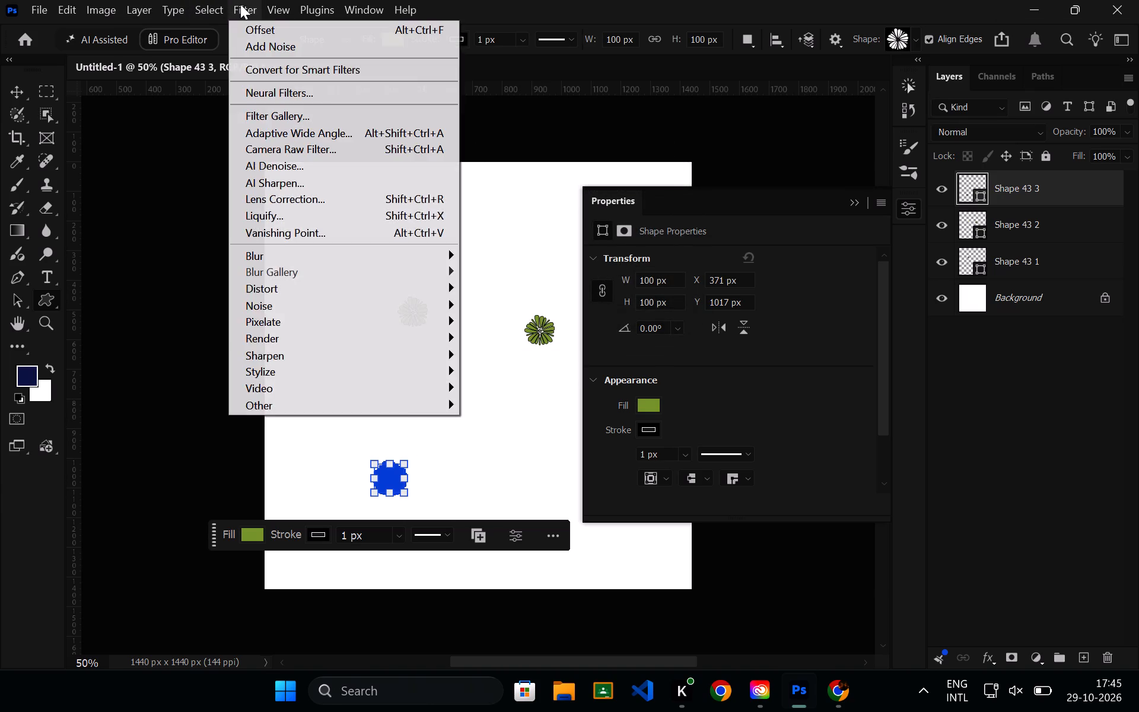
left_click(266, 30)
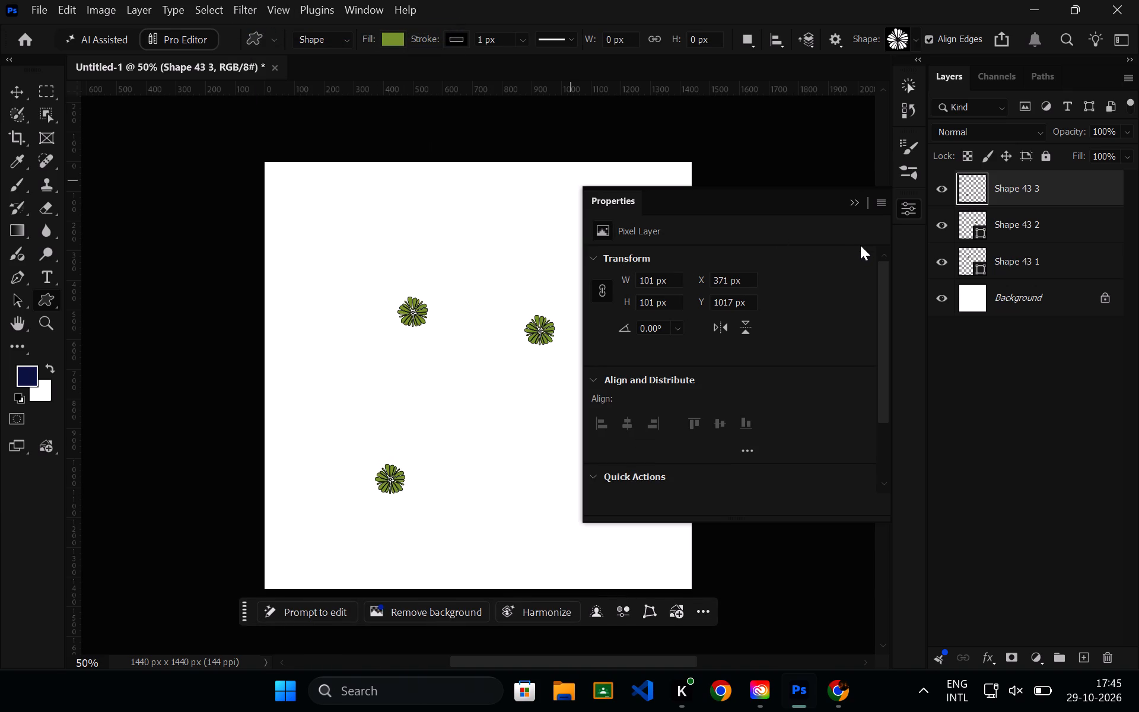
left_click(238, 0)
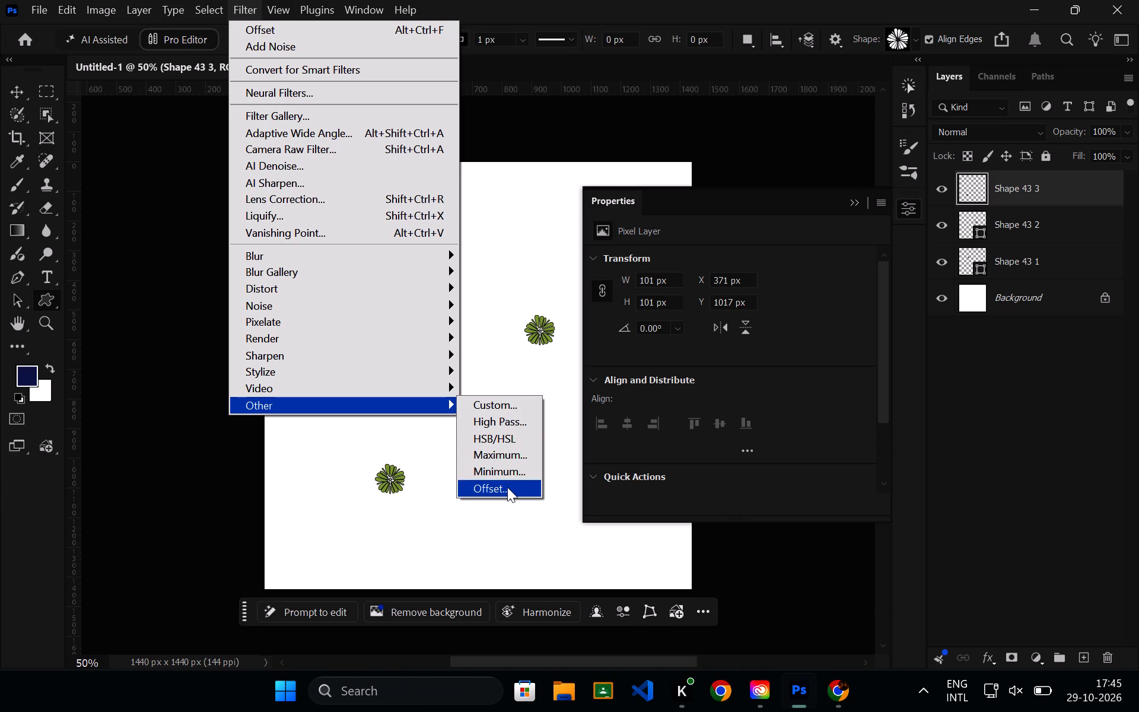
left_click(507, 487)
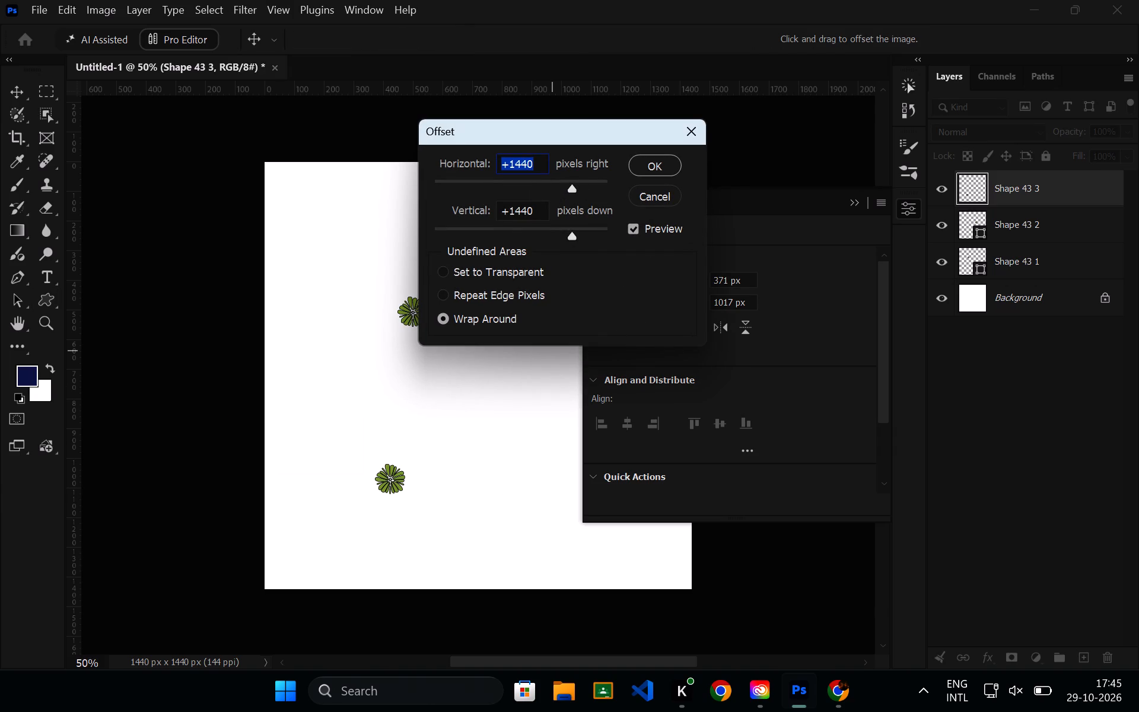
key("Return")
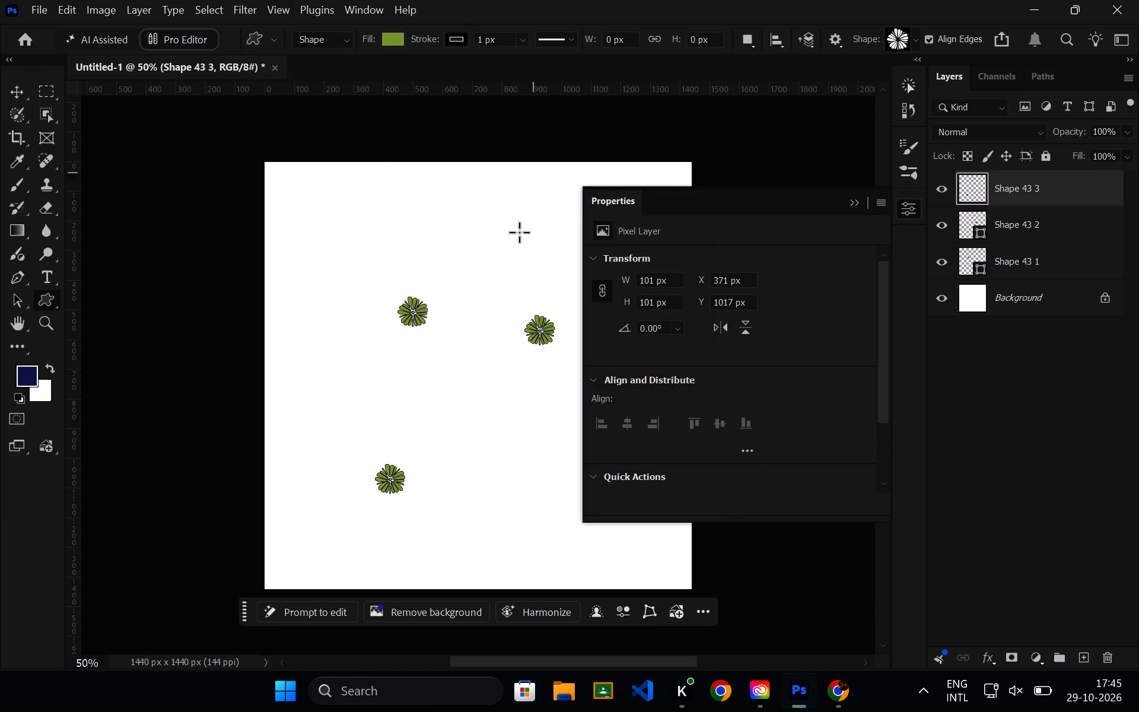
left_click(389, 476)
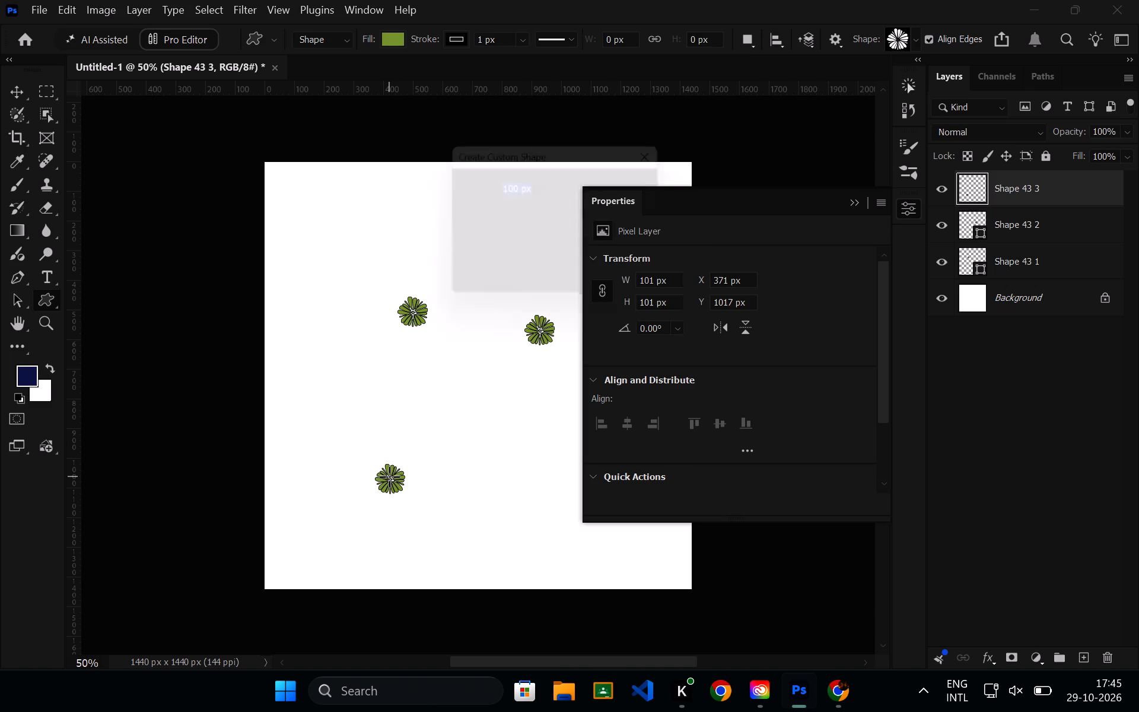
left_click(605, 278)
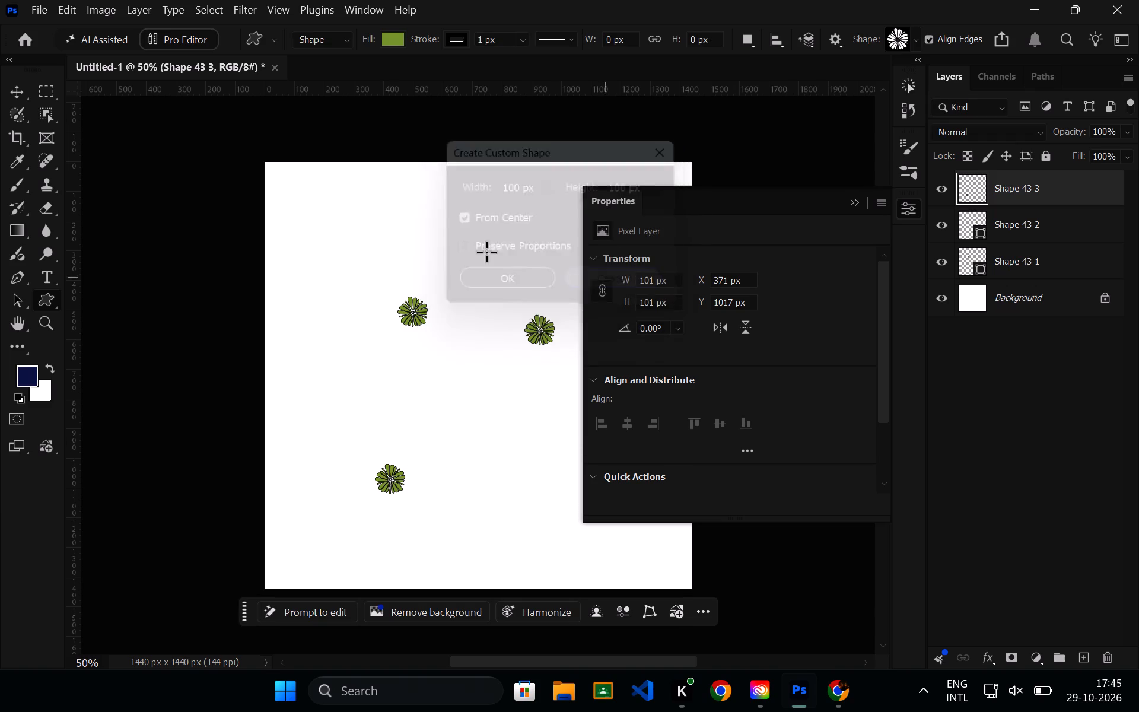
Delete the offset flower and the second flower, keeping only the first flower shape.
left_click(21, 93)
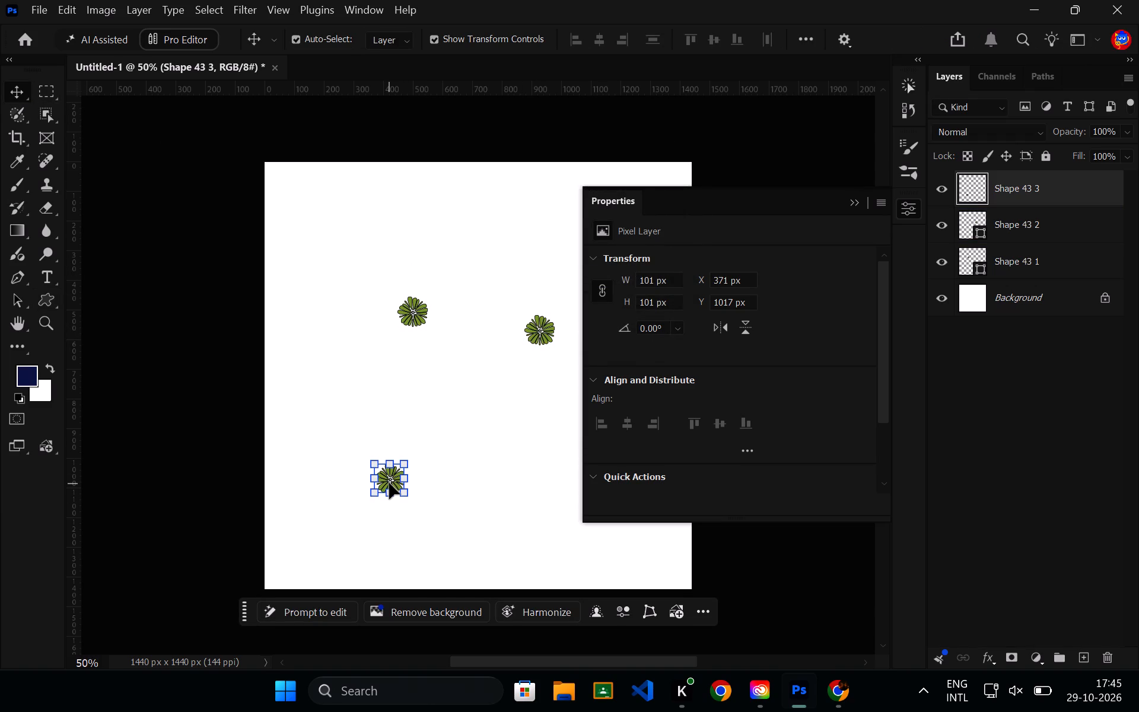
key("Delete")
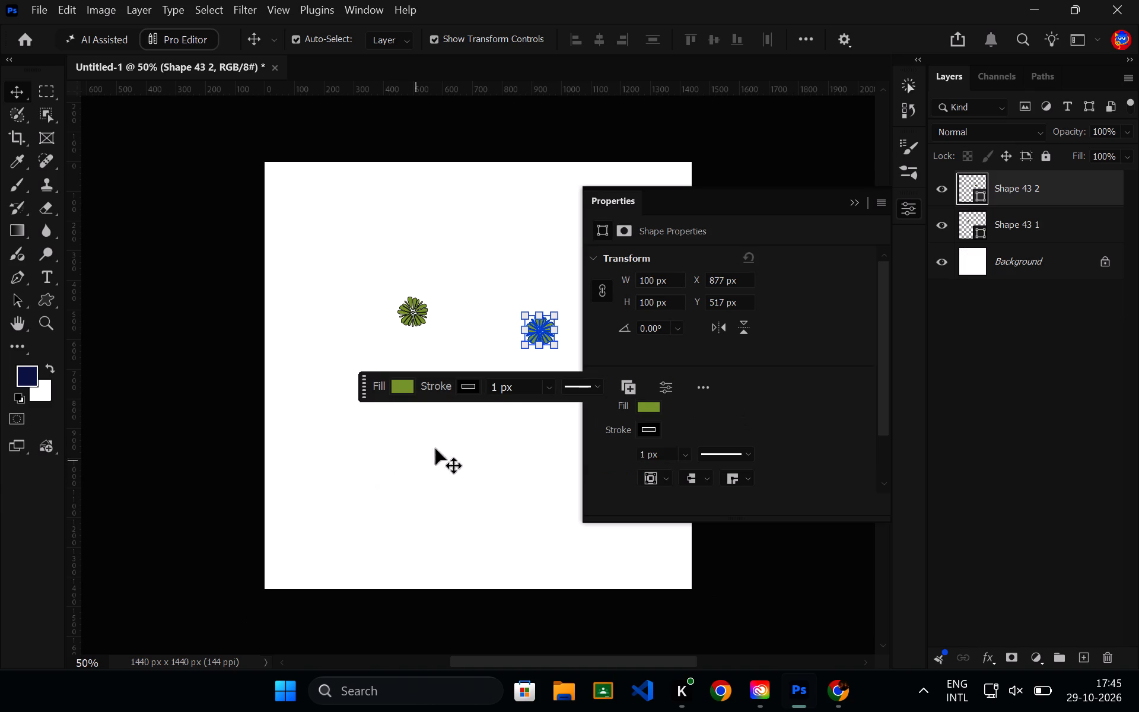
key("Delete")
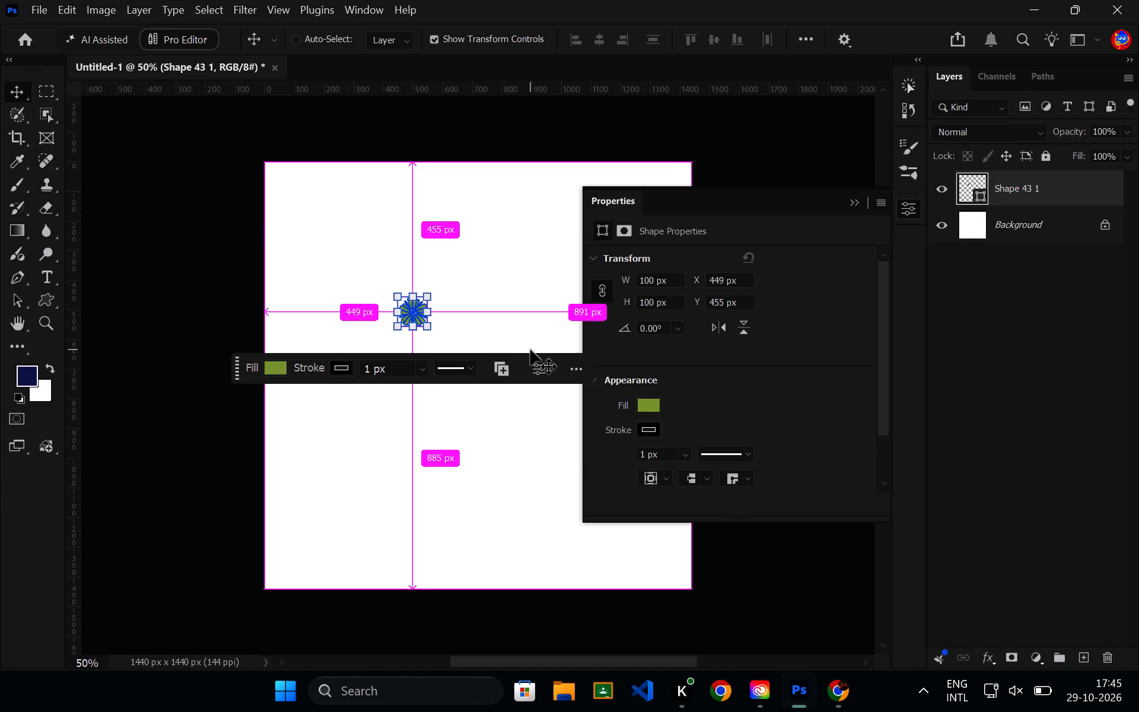
Duplicate the flower three times, placing copies at about X 749, Y 645 px; X 349, Y 909 px; and X 749, Y 1125 px.
key("ctrl+j")
left_click_drag(418, 316, 507, 372)
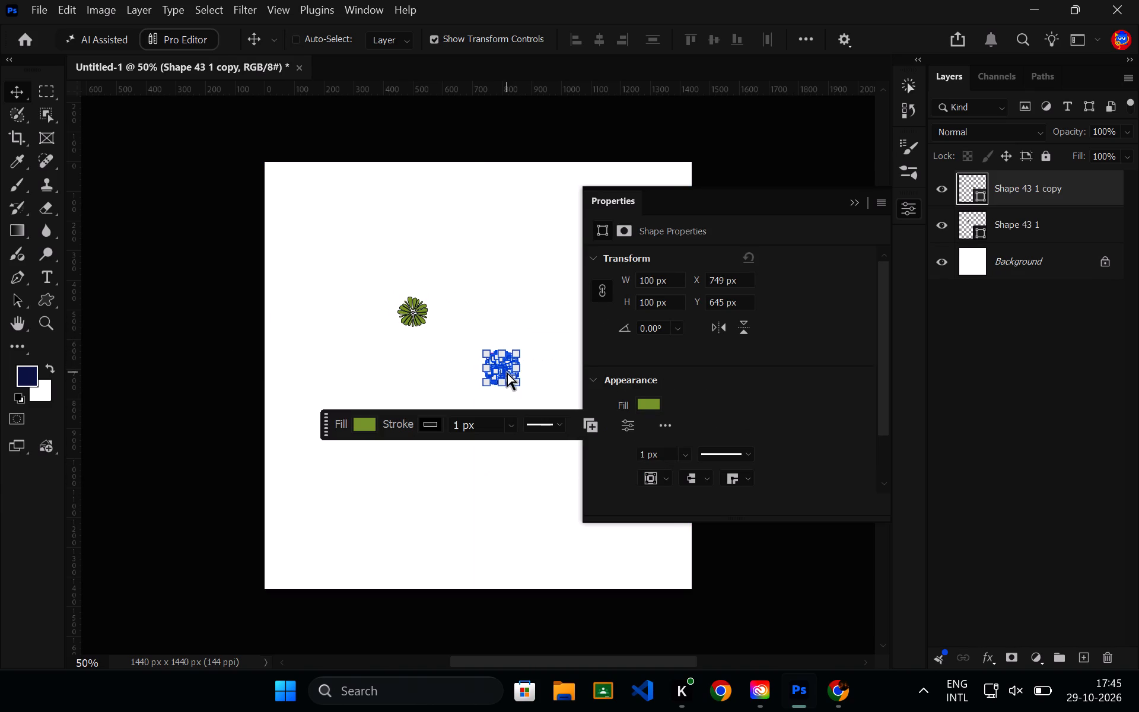
key("ctrl+j")
left_click_drag(507, 372, 397, 450)
key("ctrl+j")
left_click_drag(397, 450, 444, 460)
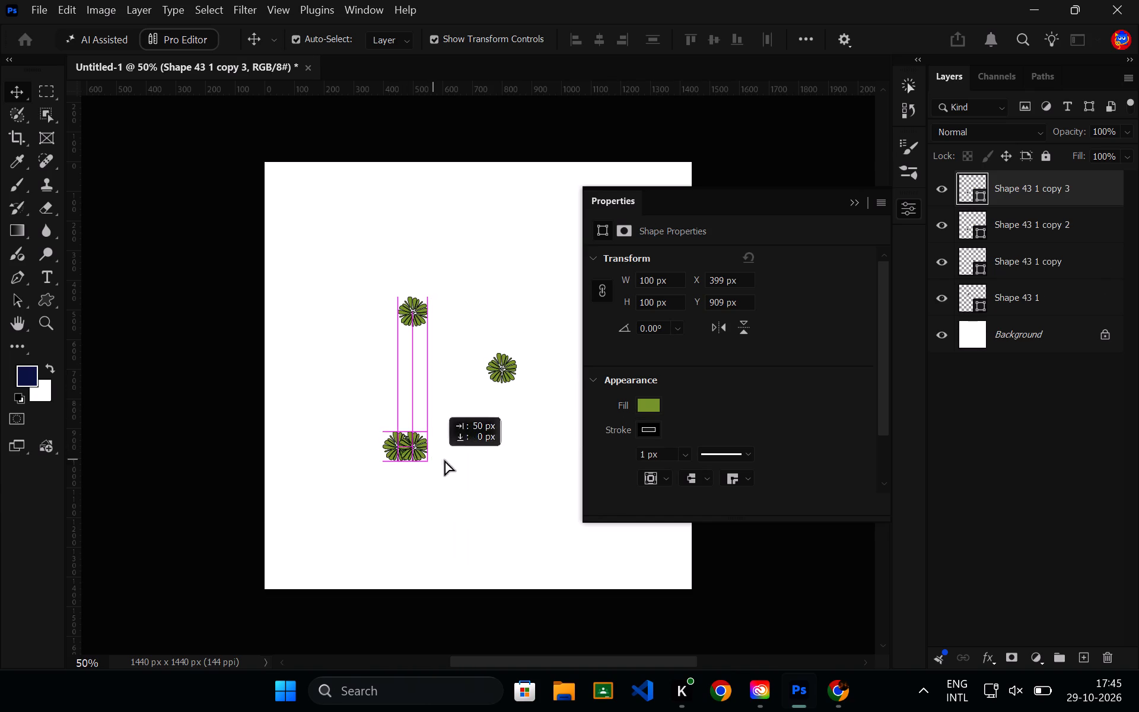
left_click_drag(444, 460, 508, 514)
left_click(508, 514)
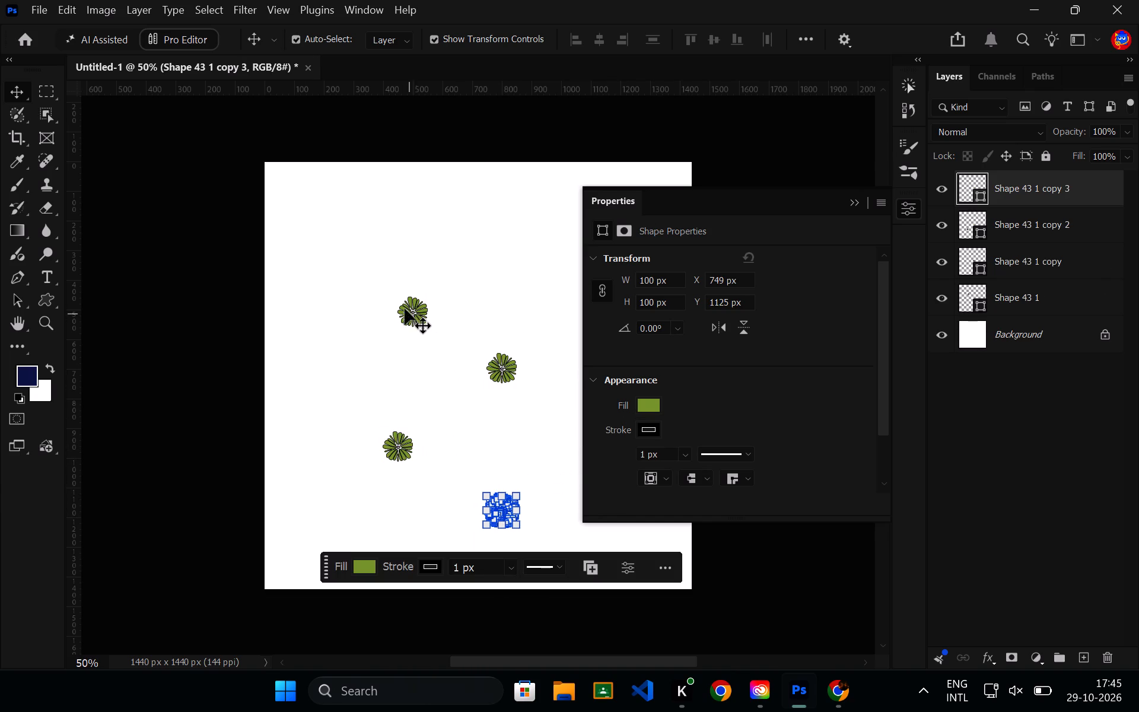
Move the original flower up to about X 399 px, Y 205 px.
left_click_drag(409, 309, 392, 235)
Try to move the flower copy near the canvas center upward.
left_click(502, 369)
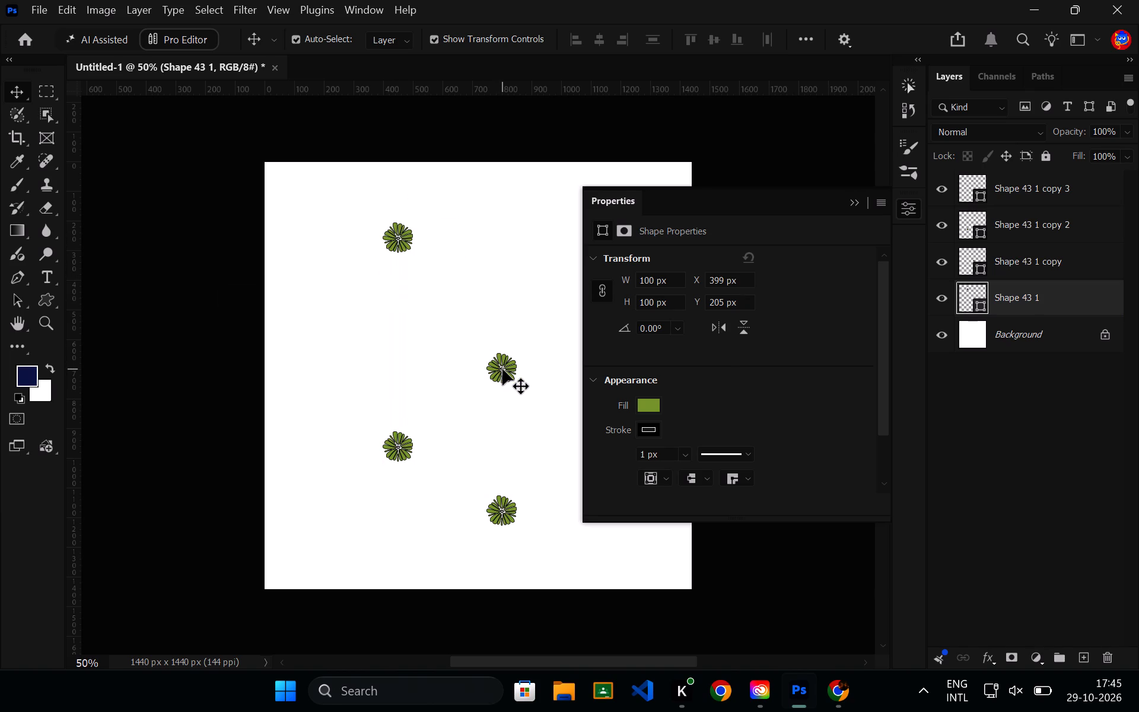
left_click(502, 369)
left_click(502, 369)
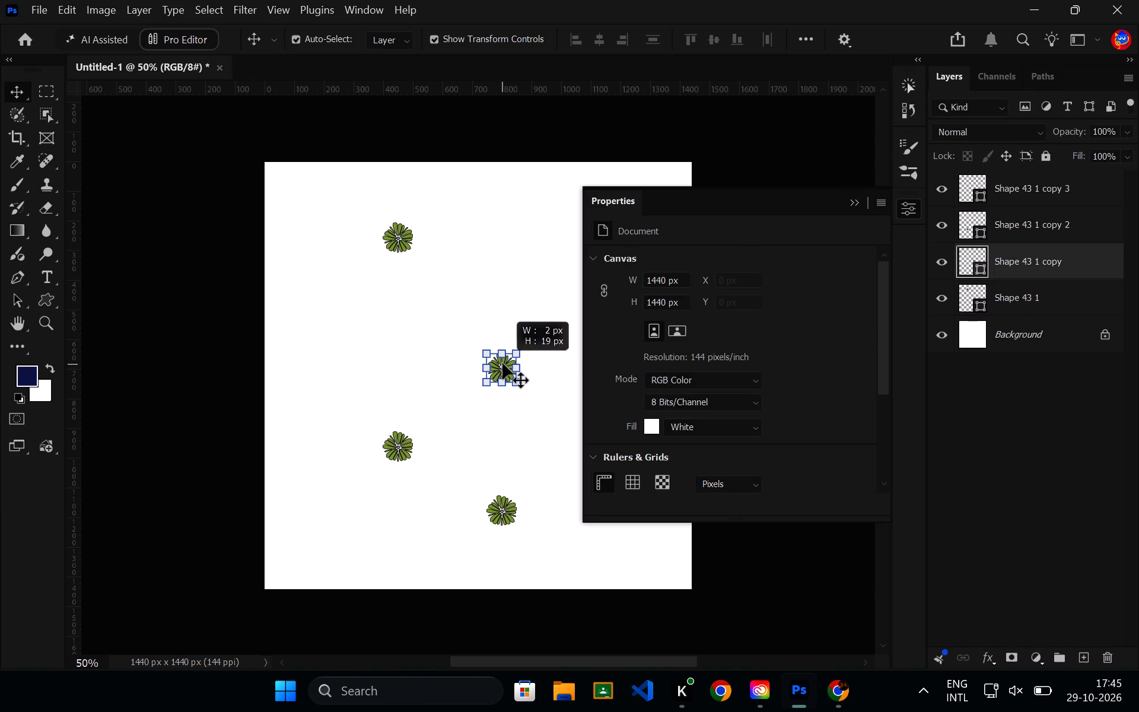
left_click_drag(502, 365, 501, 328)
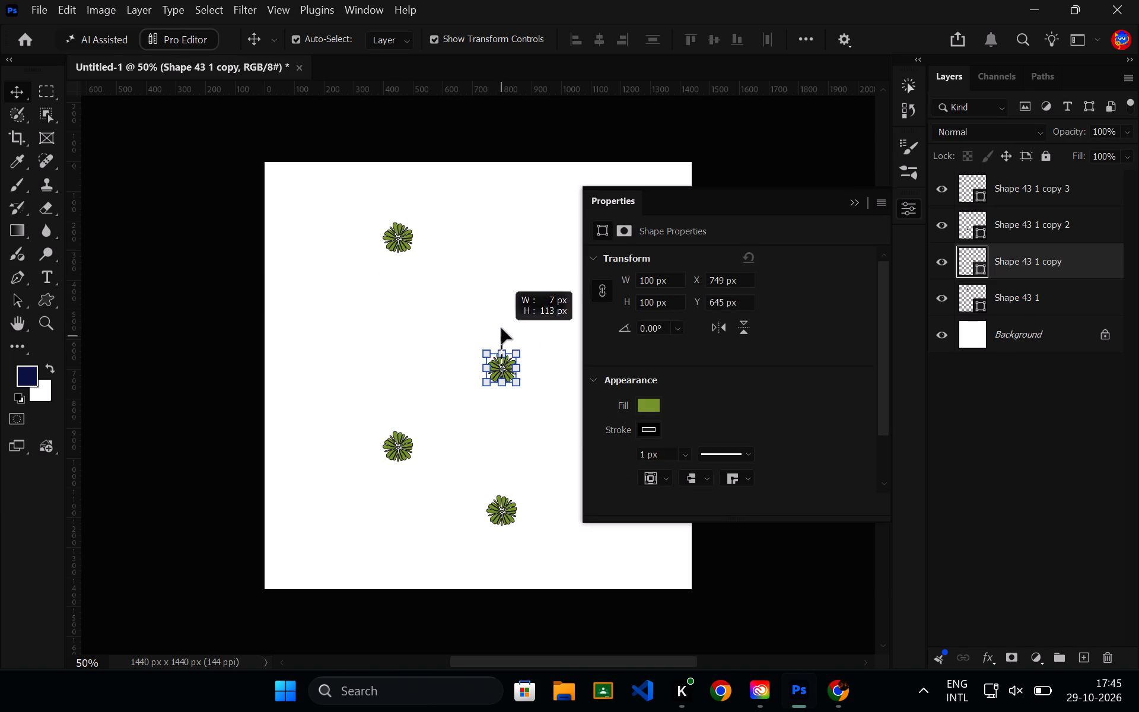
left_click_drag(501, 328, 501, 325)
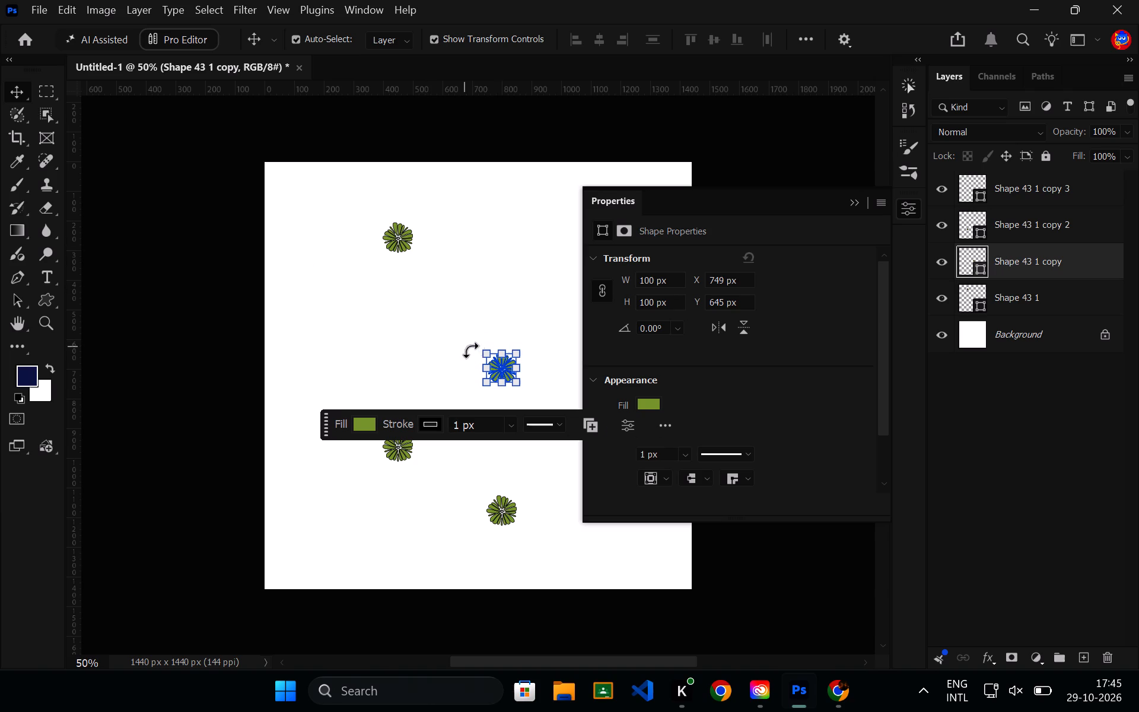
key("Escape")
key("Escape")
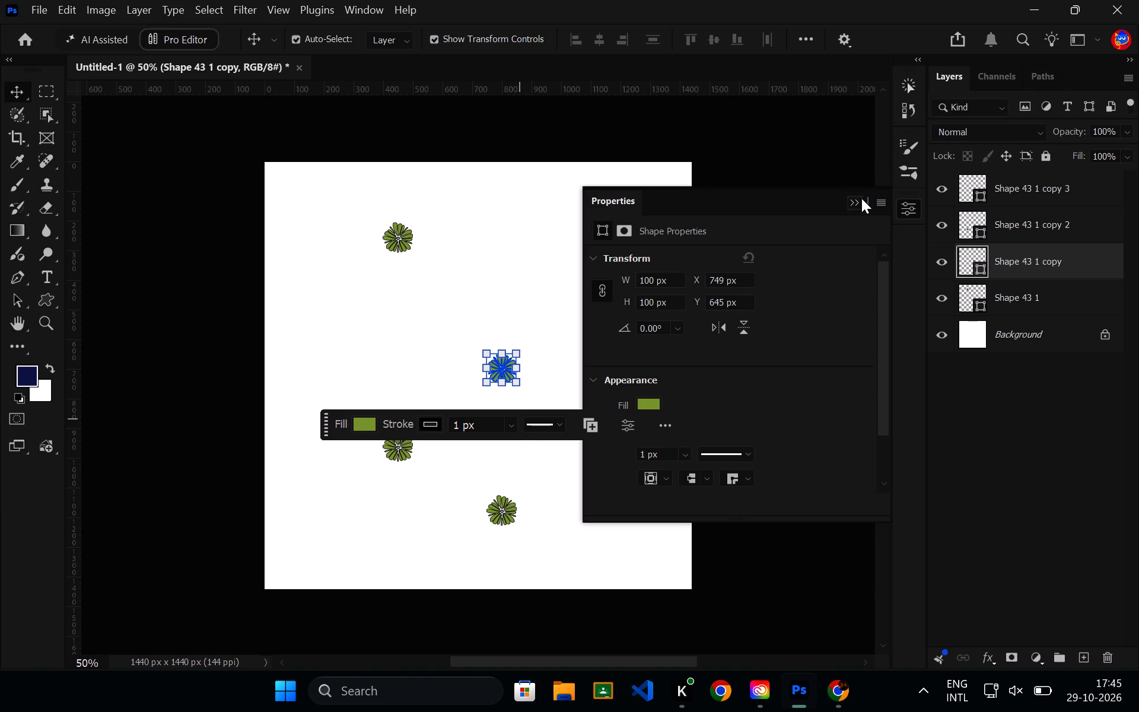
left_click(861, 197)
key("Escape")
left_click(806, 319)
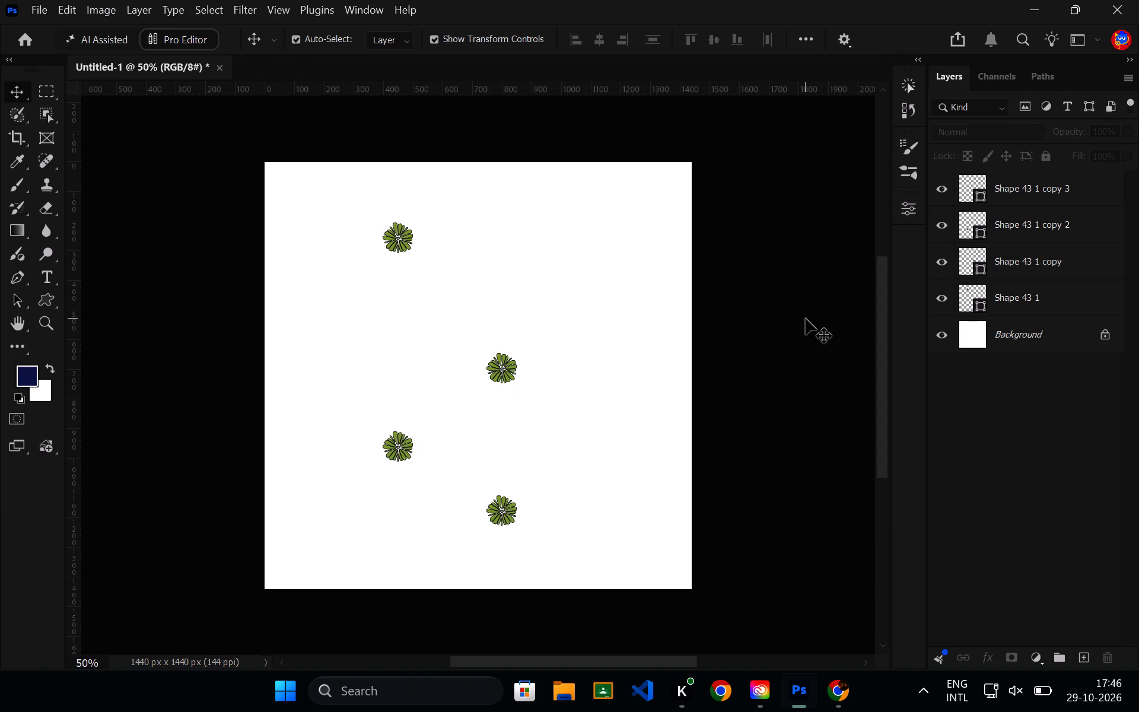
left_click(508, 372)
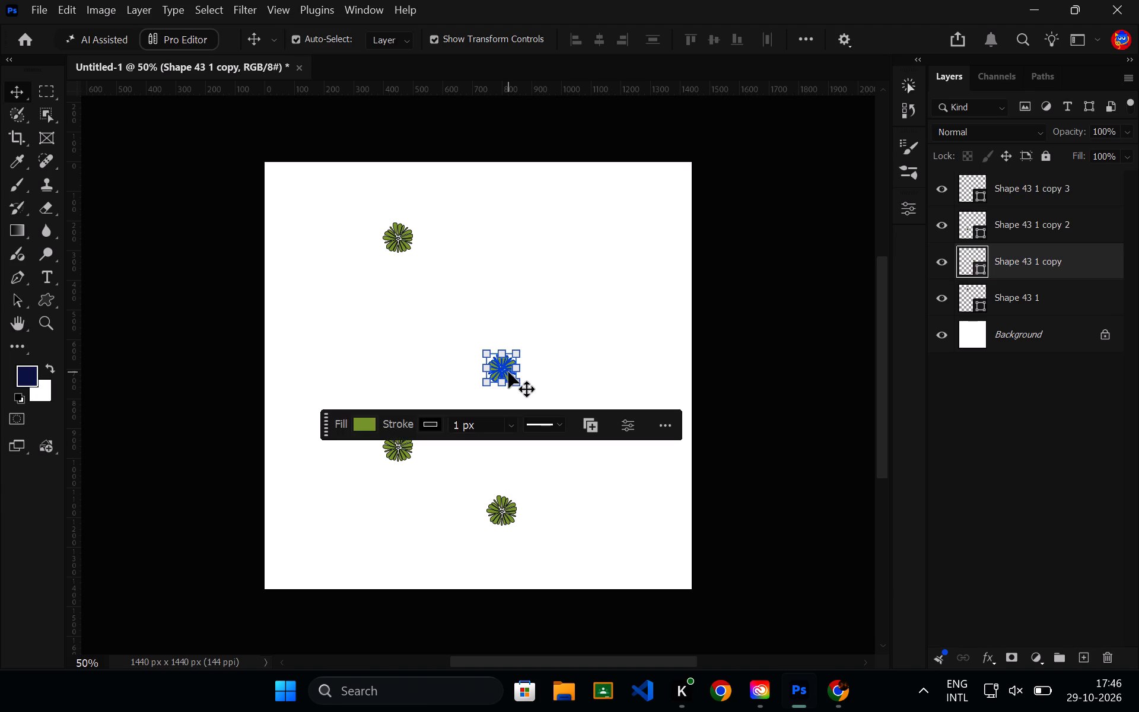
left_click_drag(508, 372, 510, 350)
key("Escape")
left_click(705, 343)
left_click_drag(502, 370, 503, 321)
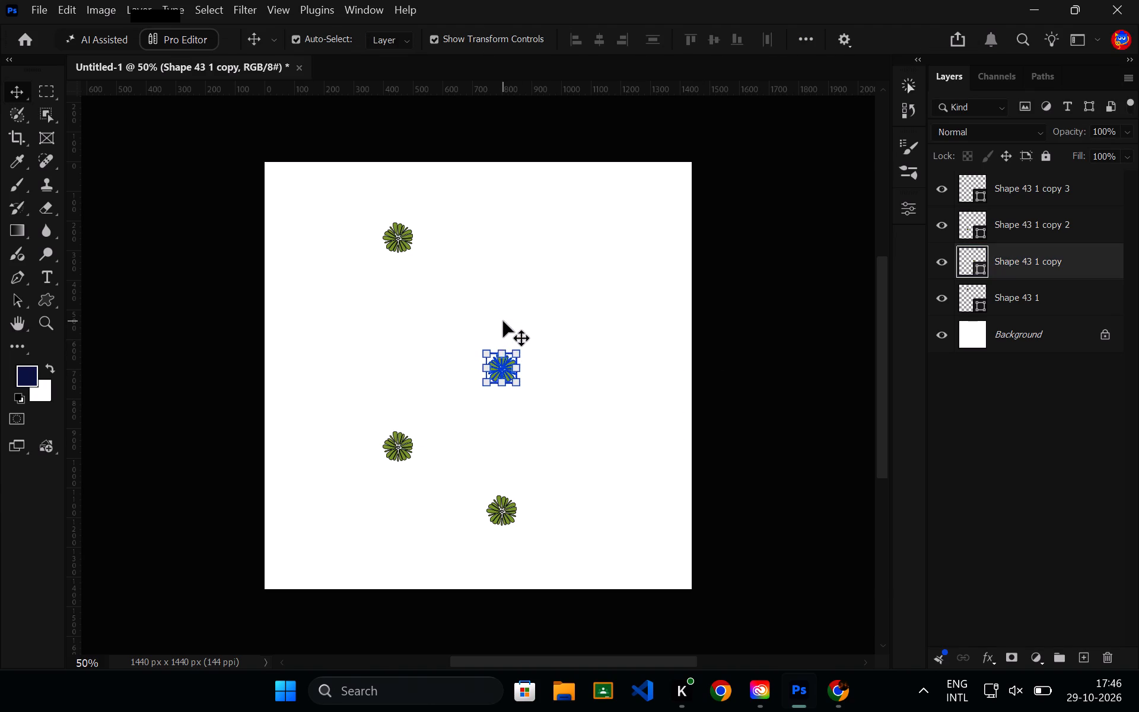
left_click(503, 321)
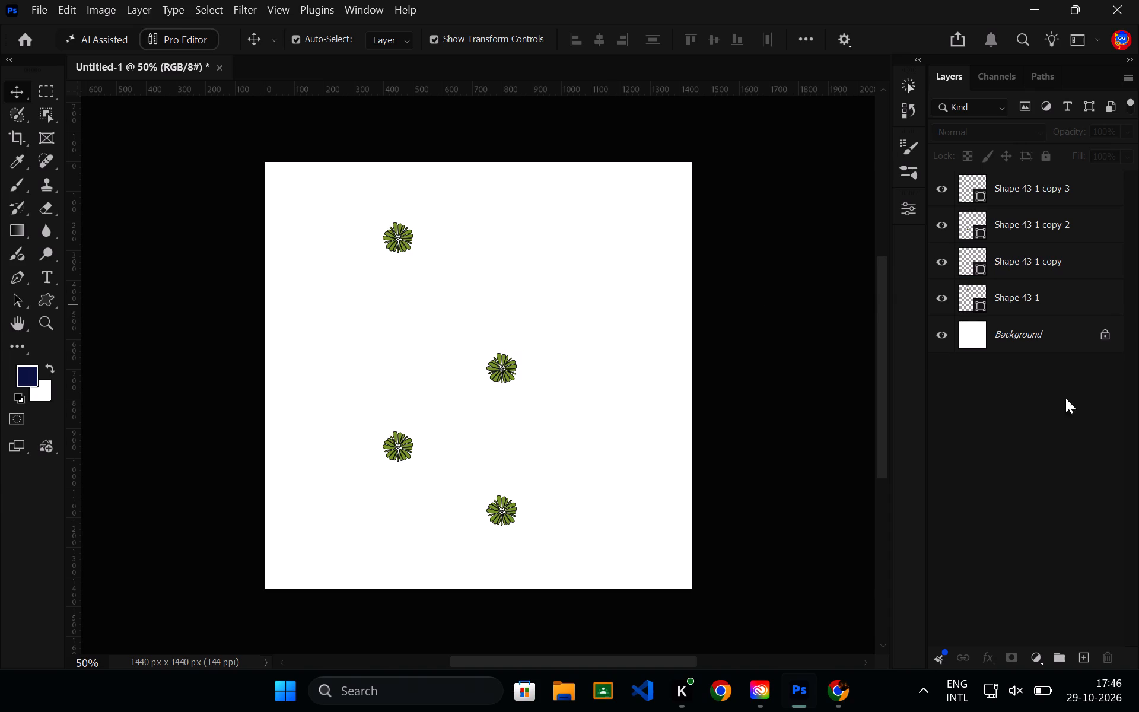
Rasterize the flower copy near the canvas center and apply a +1440 px horizontal and +1440 px vertical Offset with Wrap Around.
left_click(508, 363)
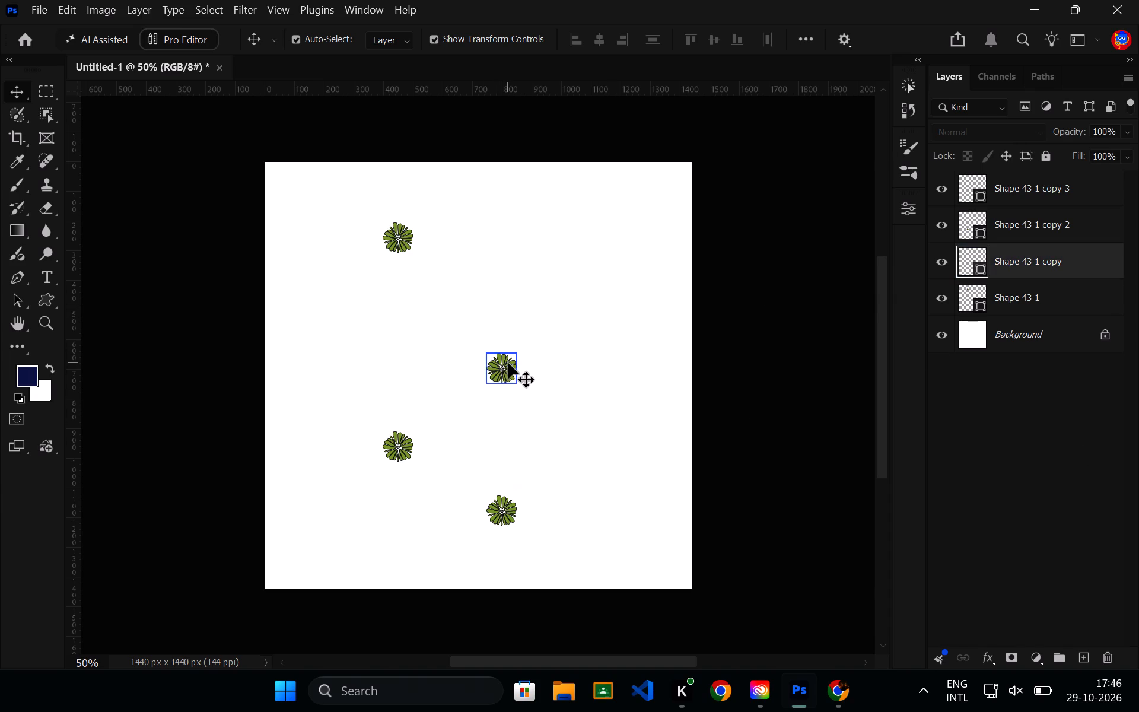
left_click(252, 0)
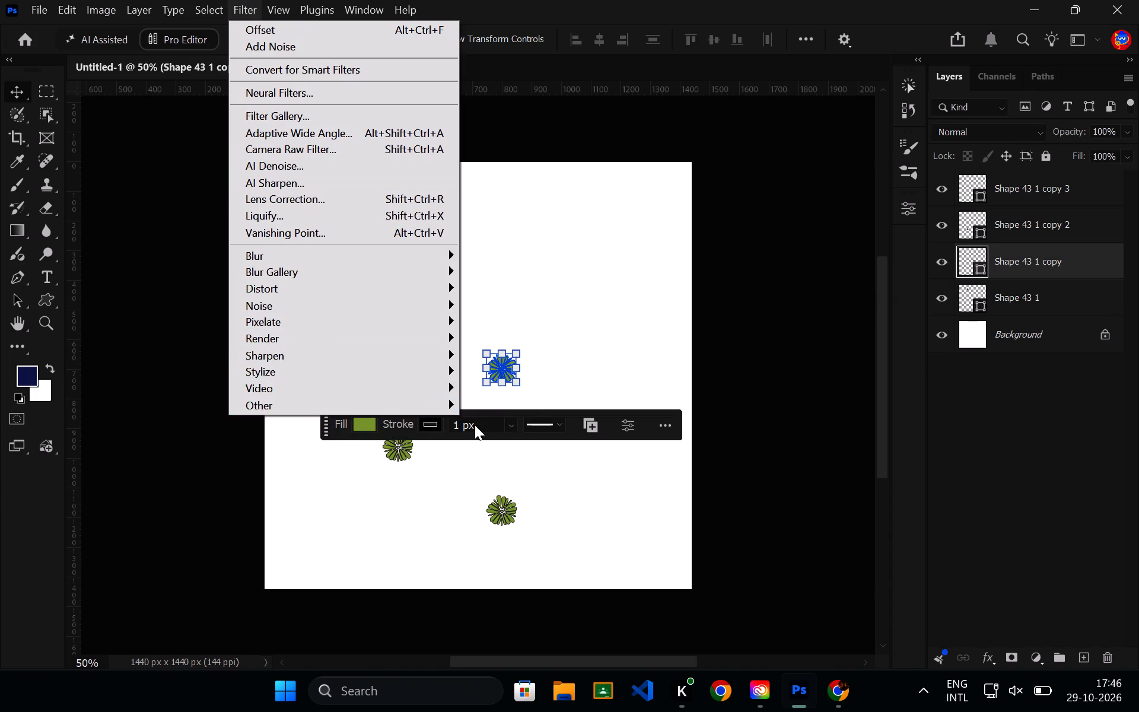
left_click(488, 498)
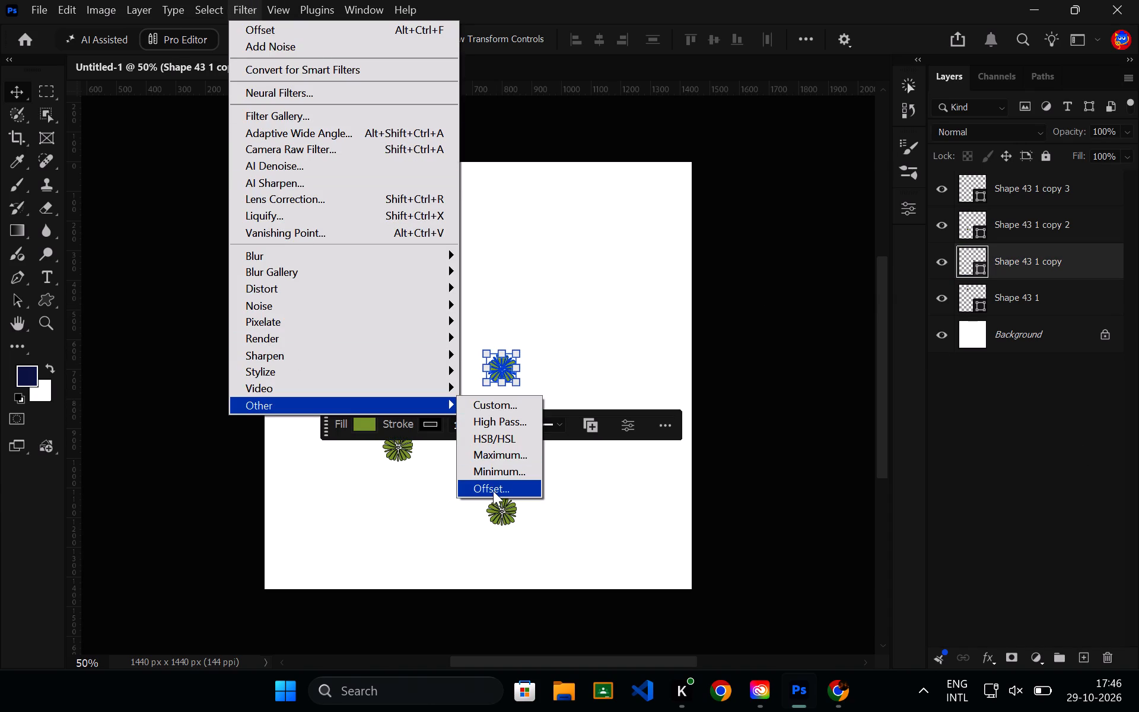
left_click(494, 488)
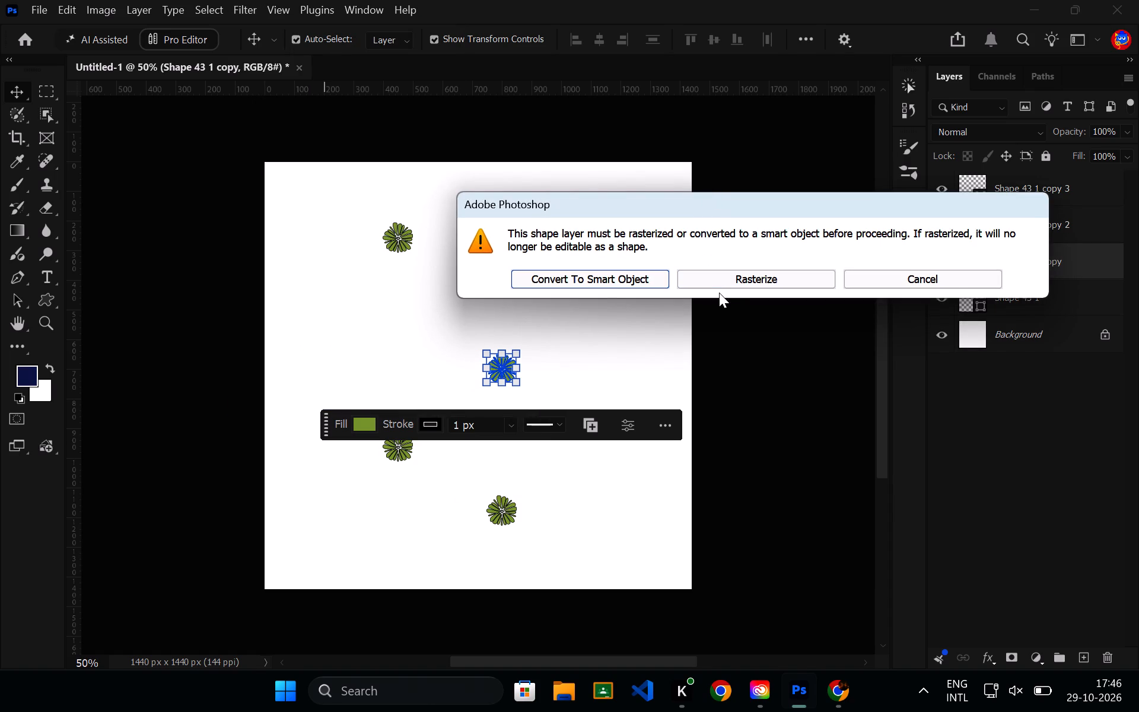
left_click(723, 284)
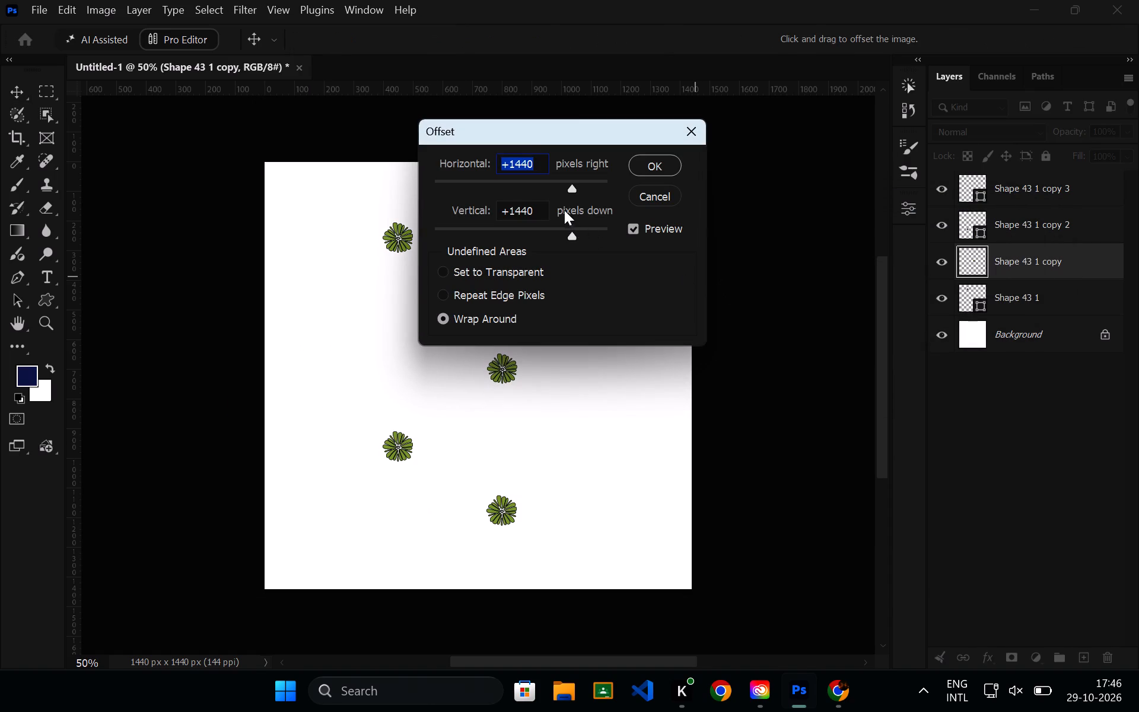
left_click(670, 163)
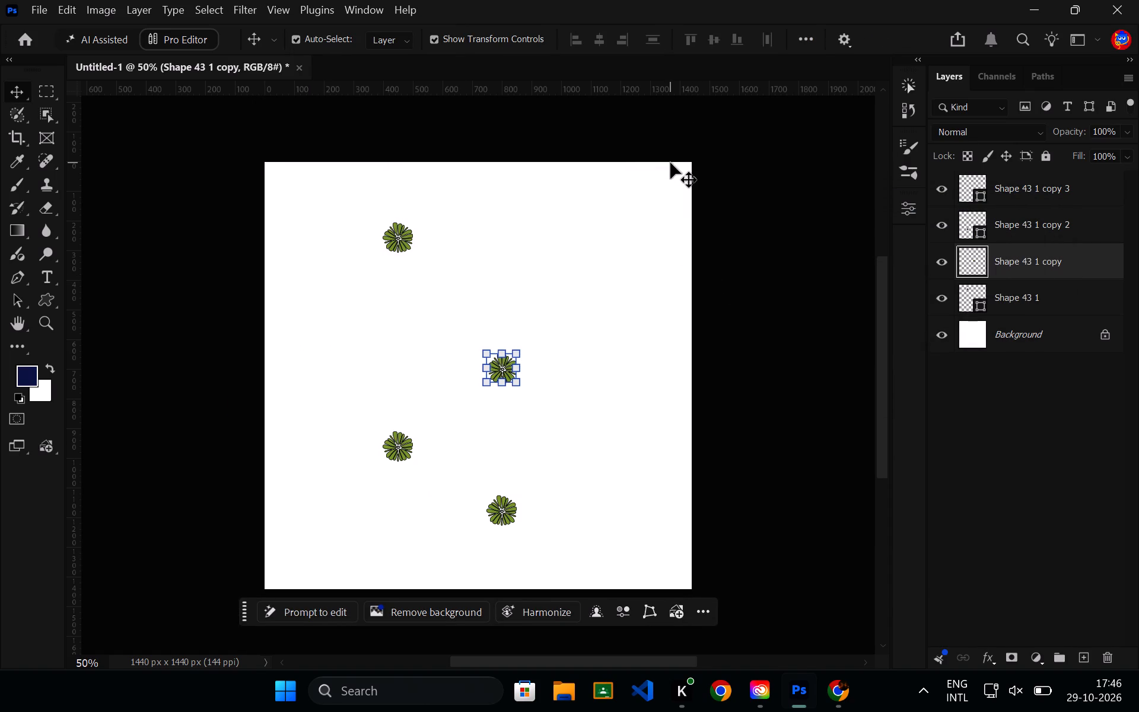
Offset the same flower copy 500 px horizontally and 500 px vertically with Wrap Around.
left_click(247, 0)
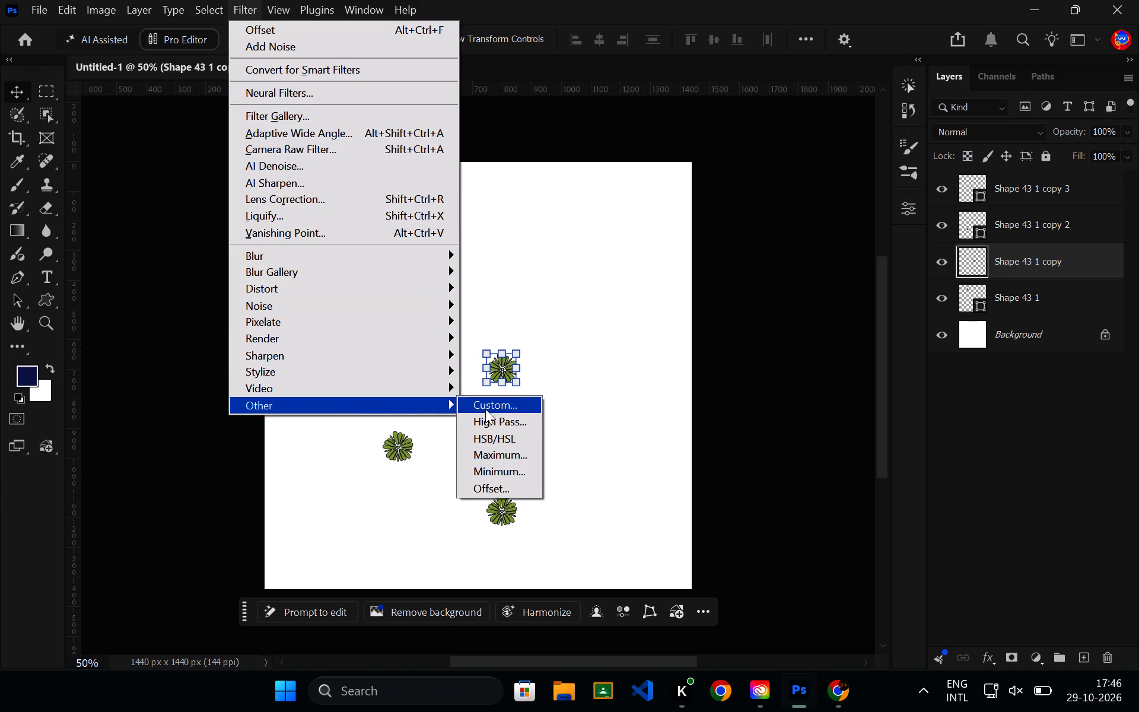
left_click(466, 492)
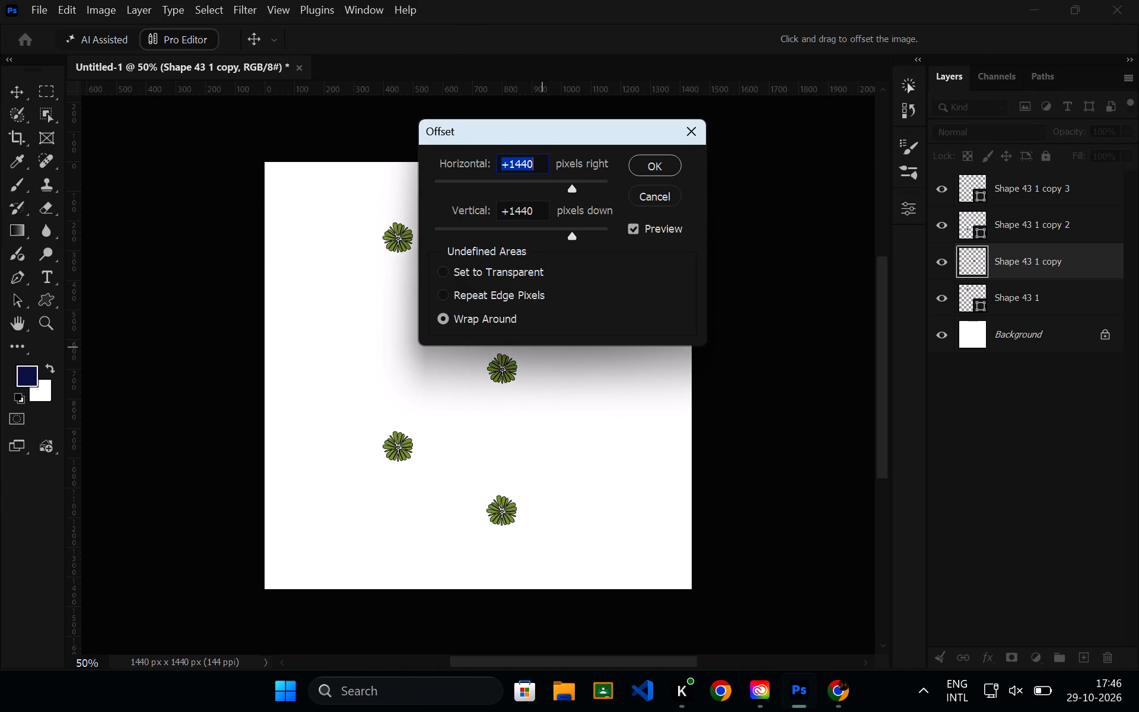
key("BackSpace")
type("500")
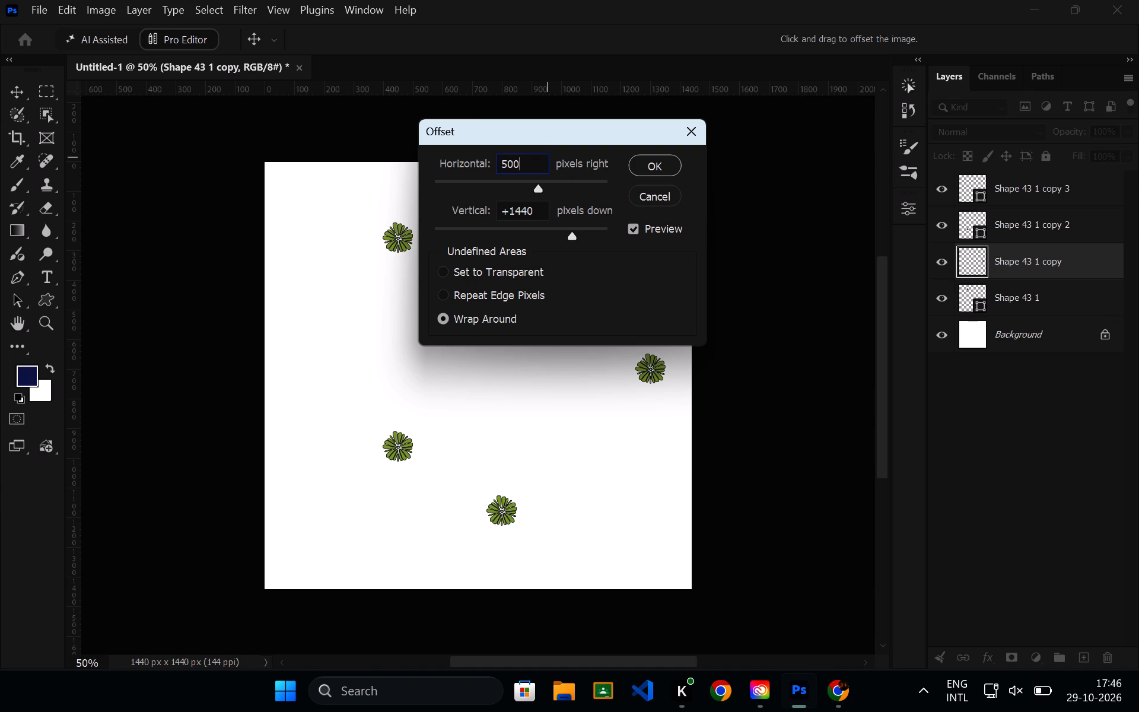
left_click(533, 213)
key("5")
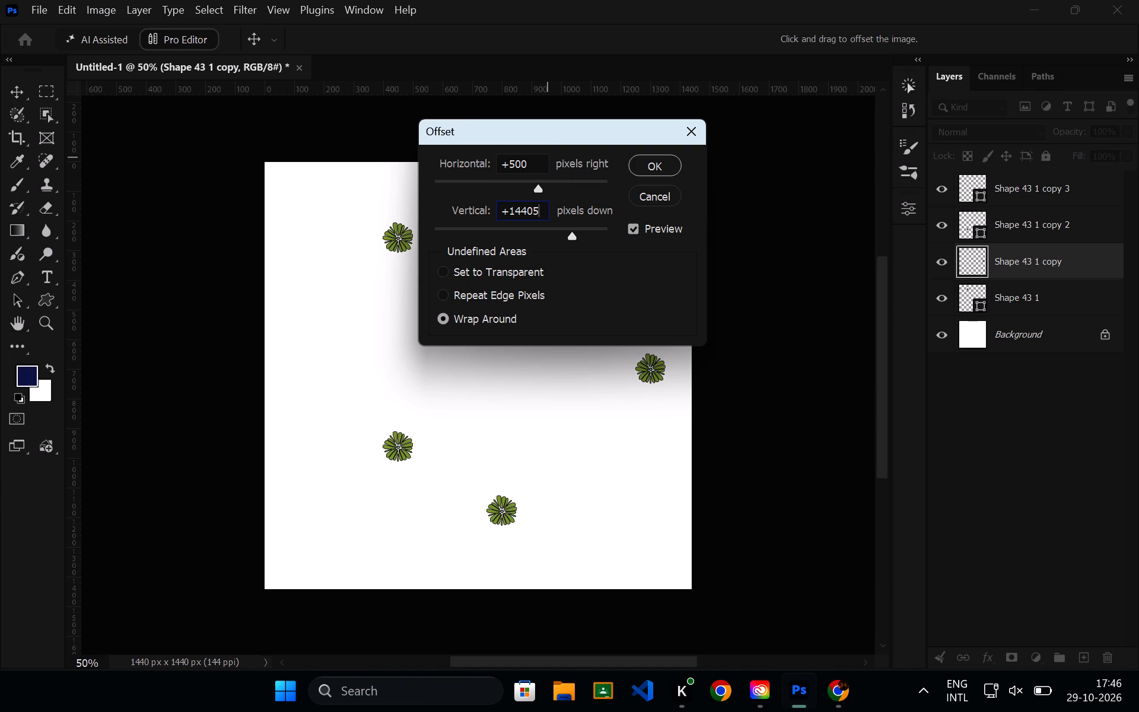
key("BackSpace")
key("BackSpace")
key("BackSpace")
key("BackSpace")
key("BackSpace")
key("BackSpace")
key("BackSpace")
key("BackSpace")
key("BackSpace")
key("BackSpace")
key("BackSpace")
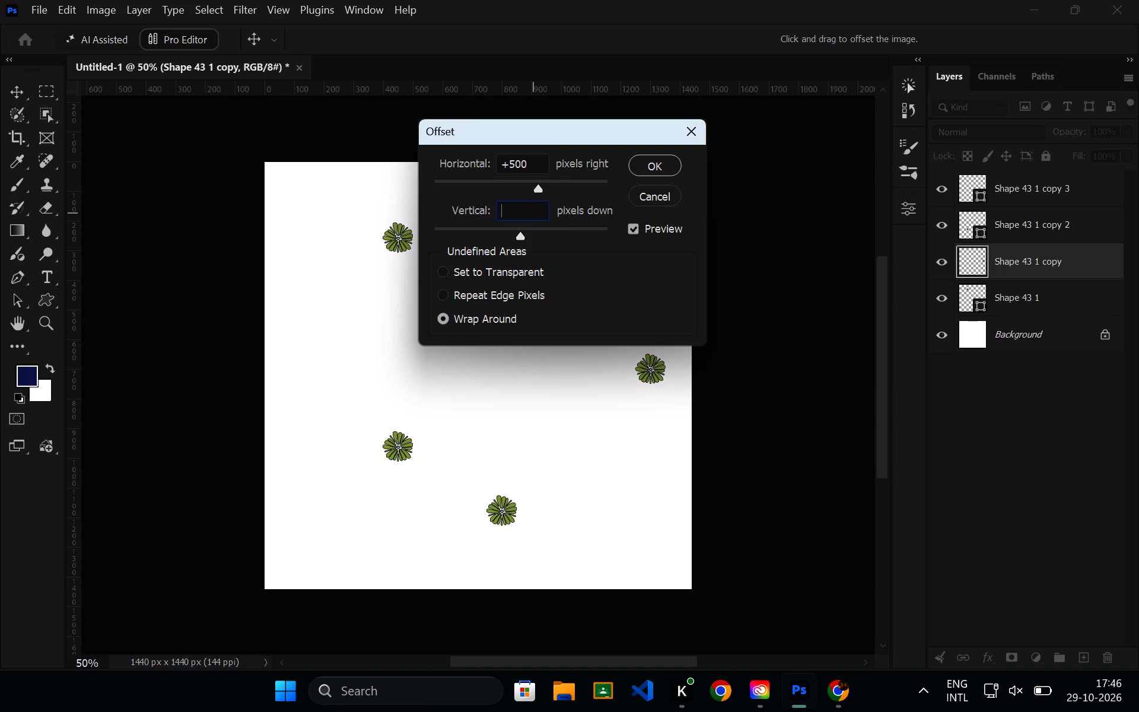
type("500")
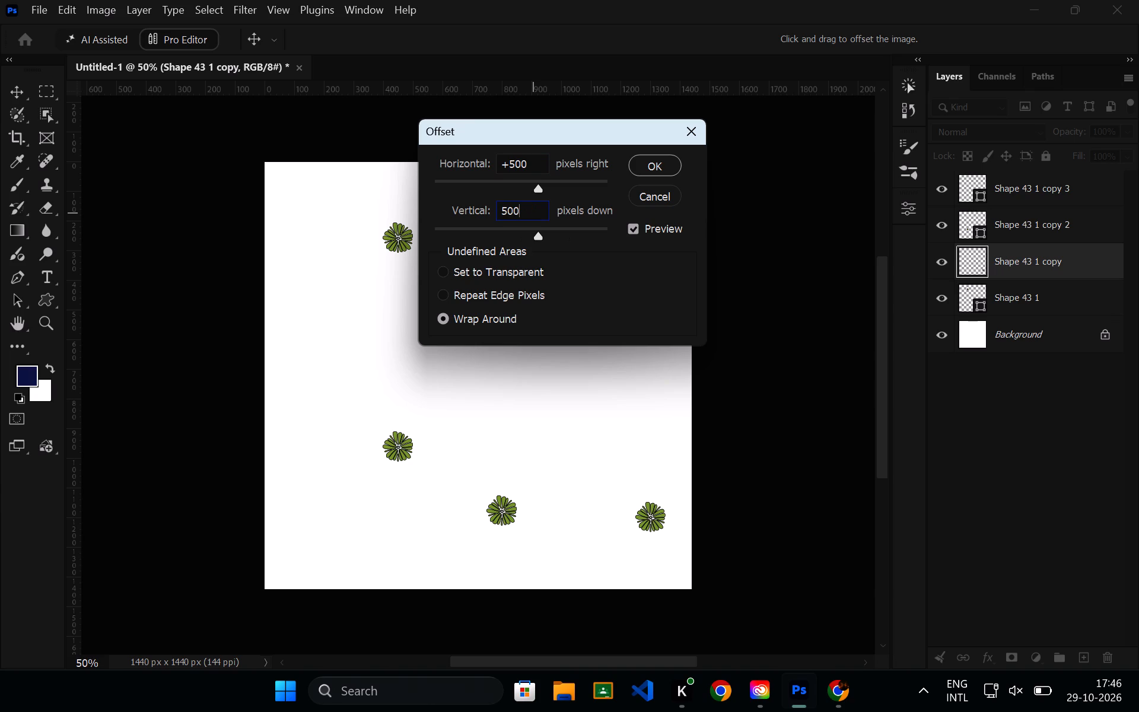
key("Return")
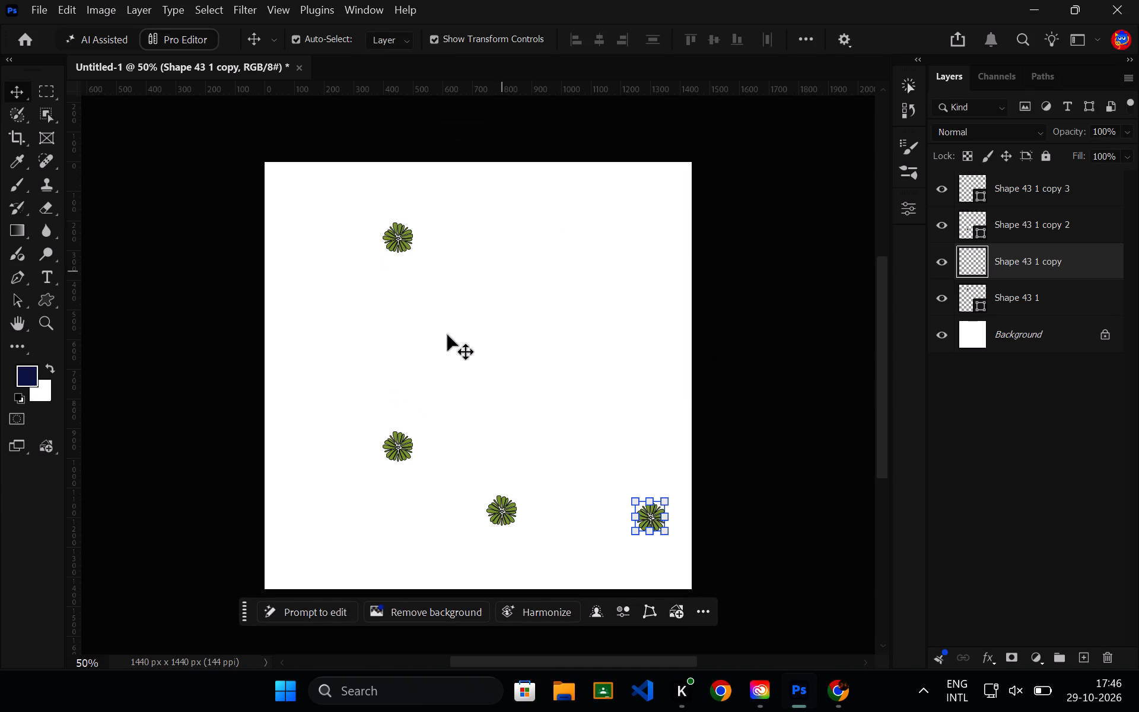
Rasterize the topmost flower and offset it +500 px horizontally and +500 px vertically with Wrap Around.
left_click(399, 240)
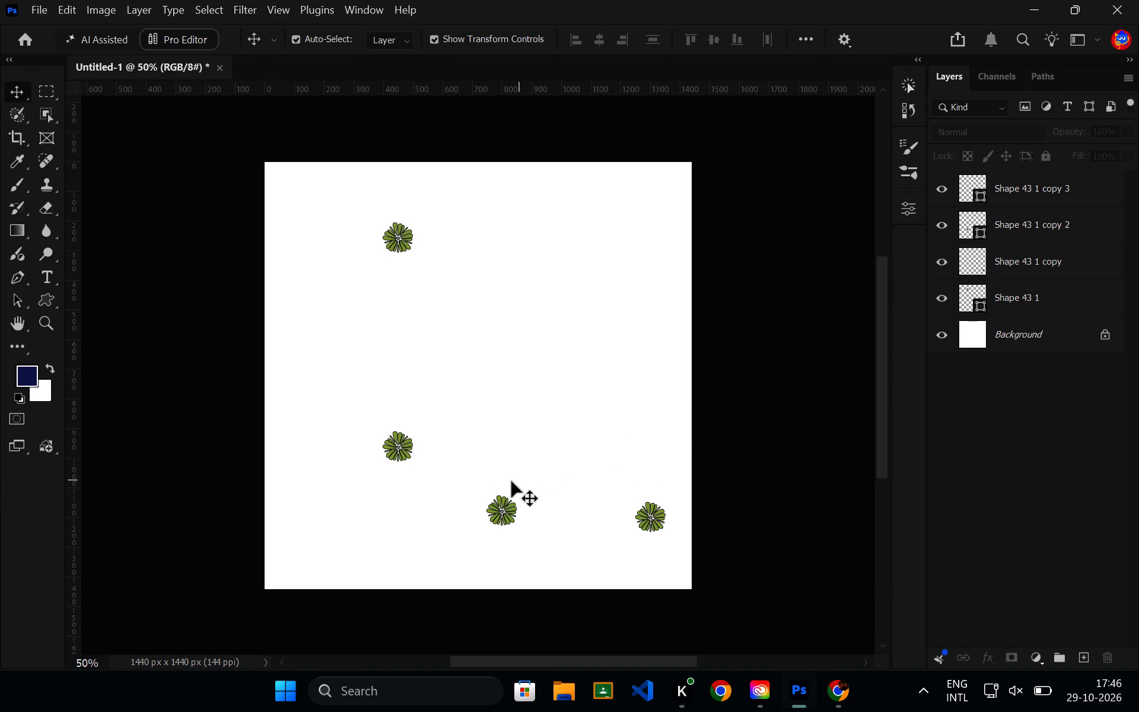
left_click(509, 507)
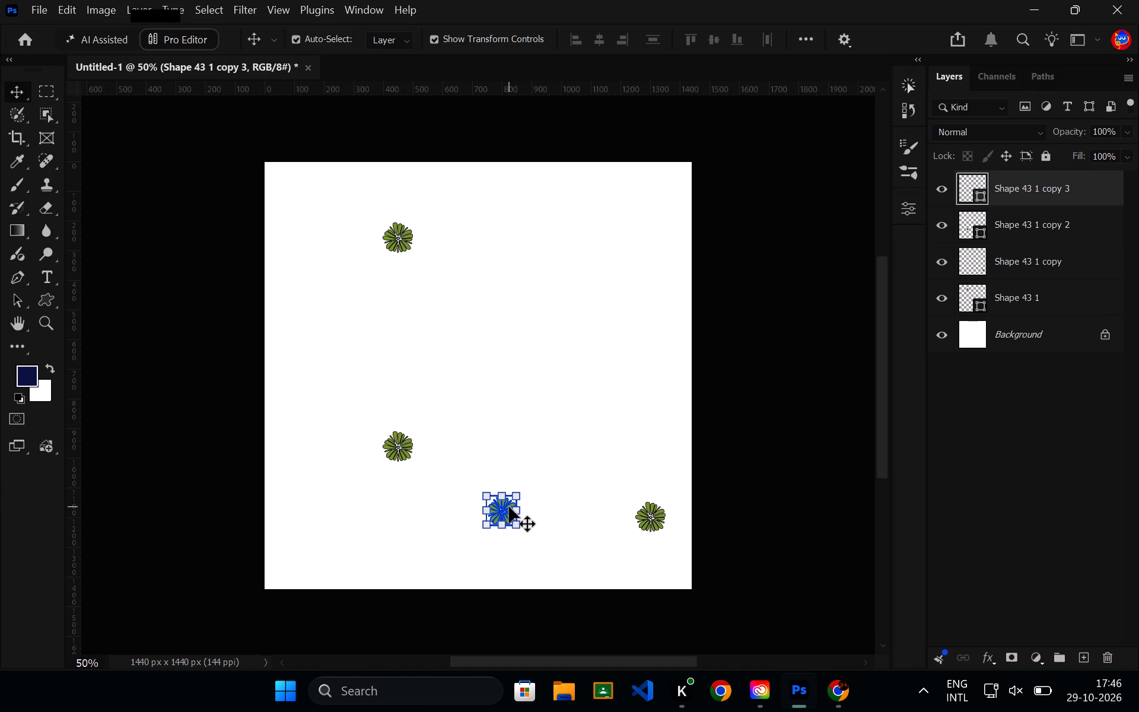
left_click(406, 234)
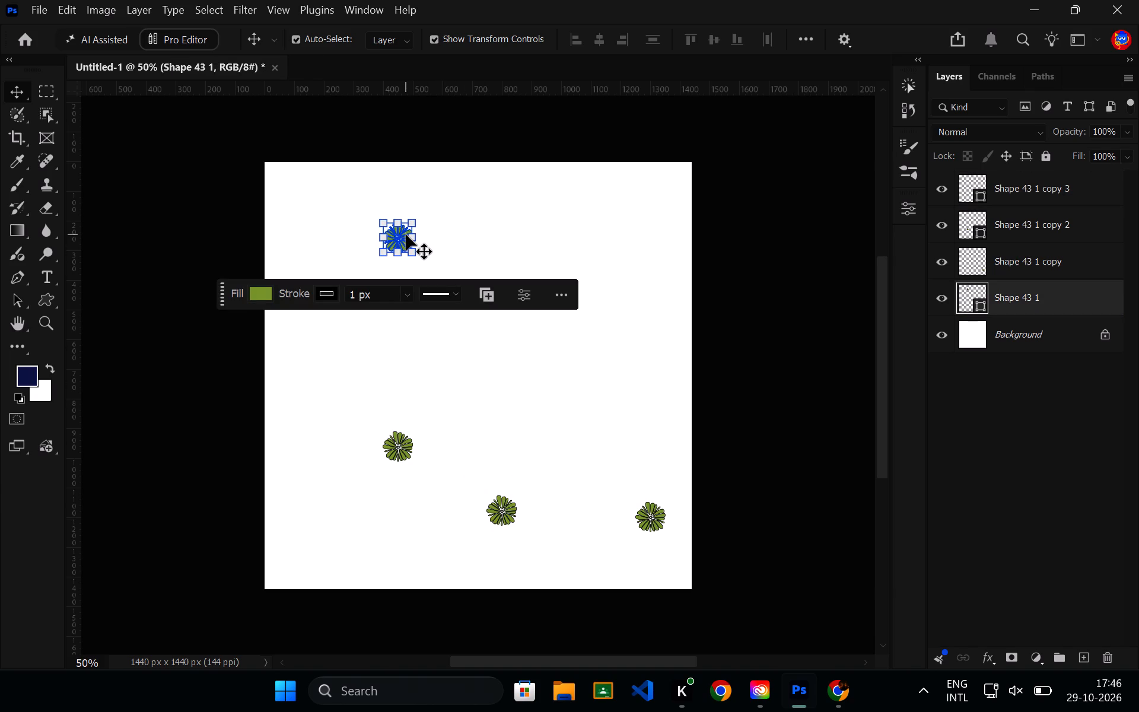
left_click(238, 0)
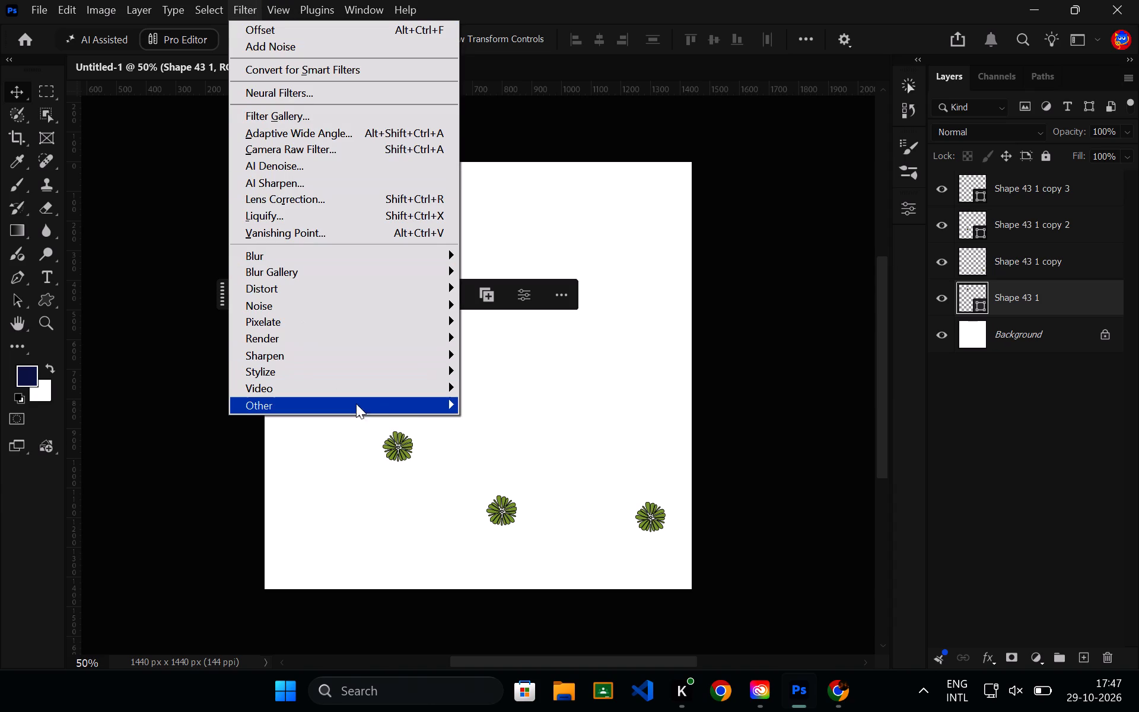
left_click(491, 490)
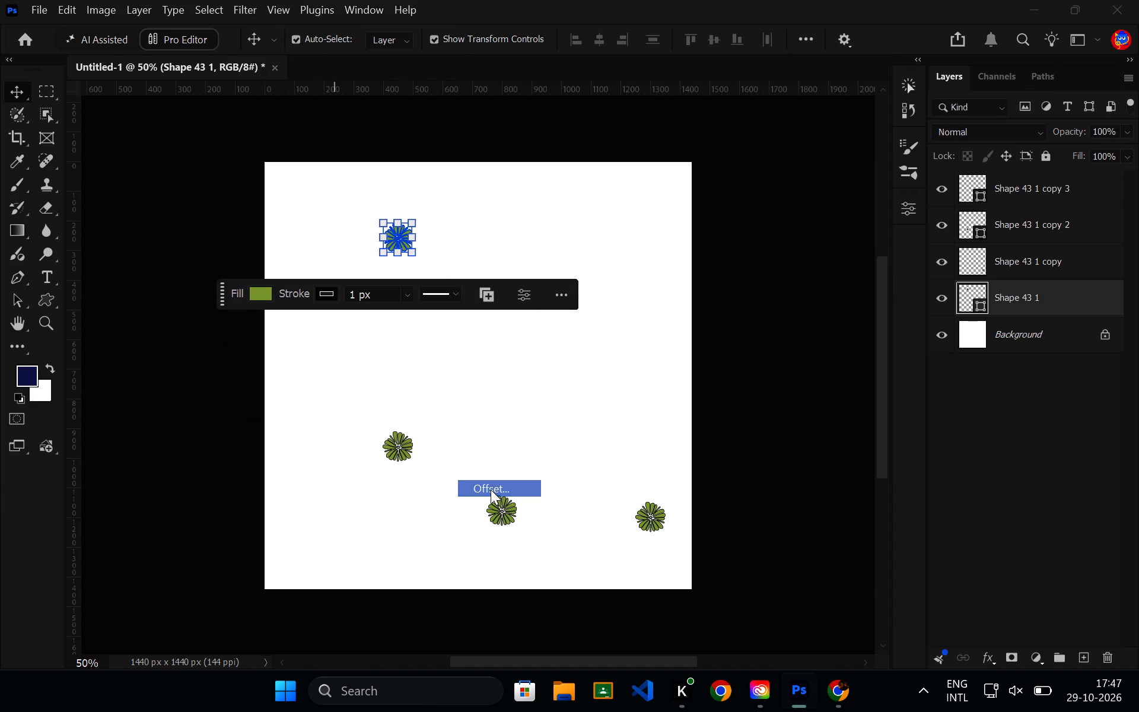
left_click(723, 276)
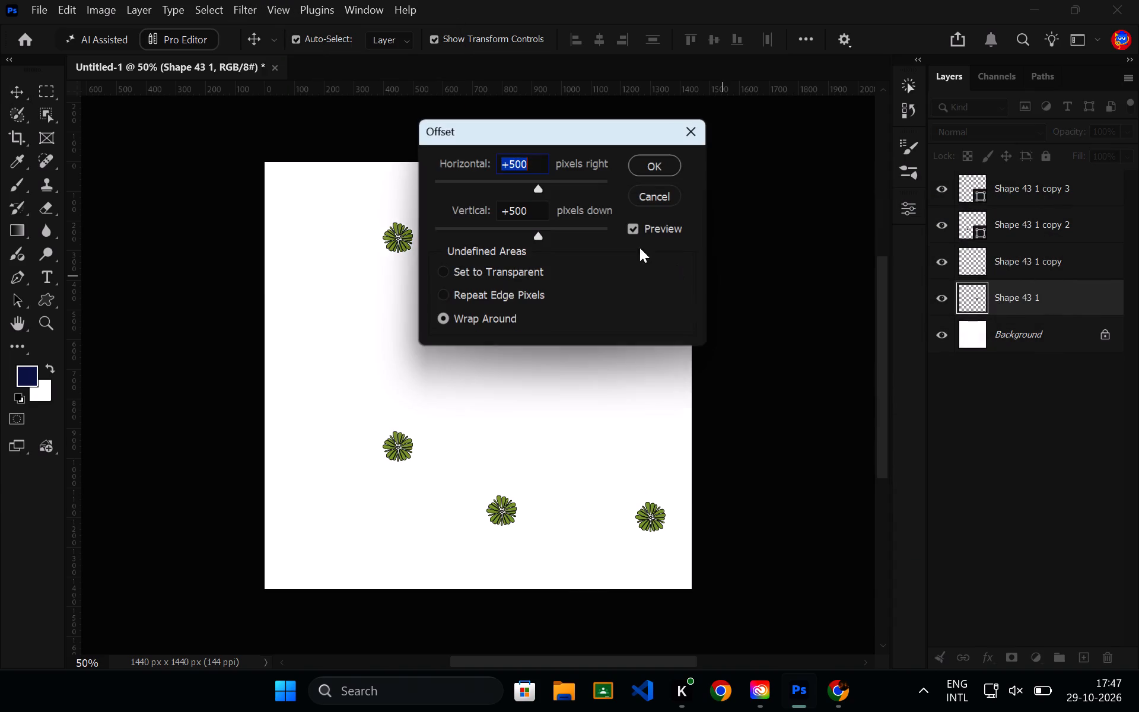
left_click(663, 170)
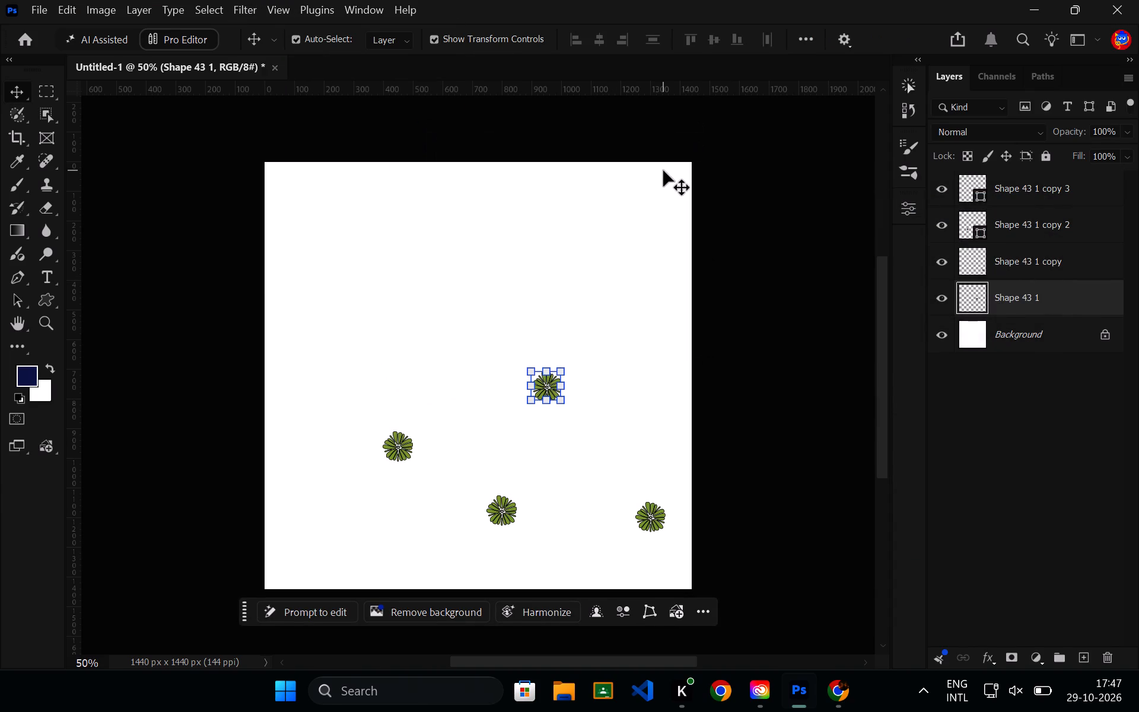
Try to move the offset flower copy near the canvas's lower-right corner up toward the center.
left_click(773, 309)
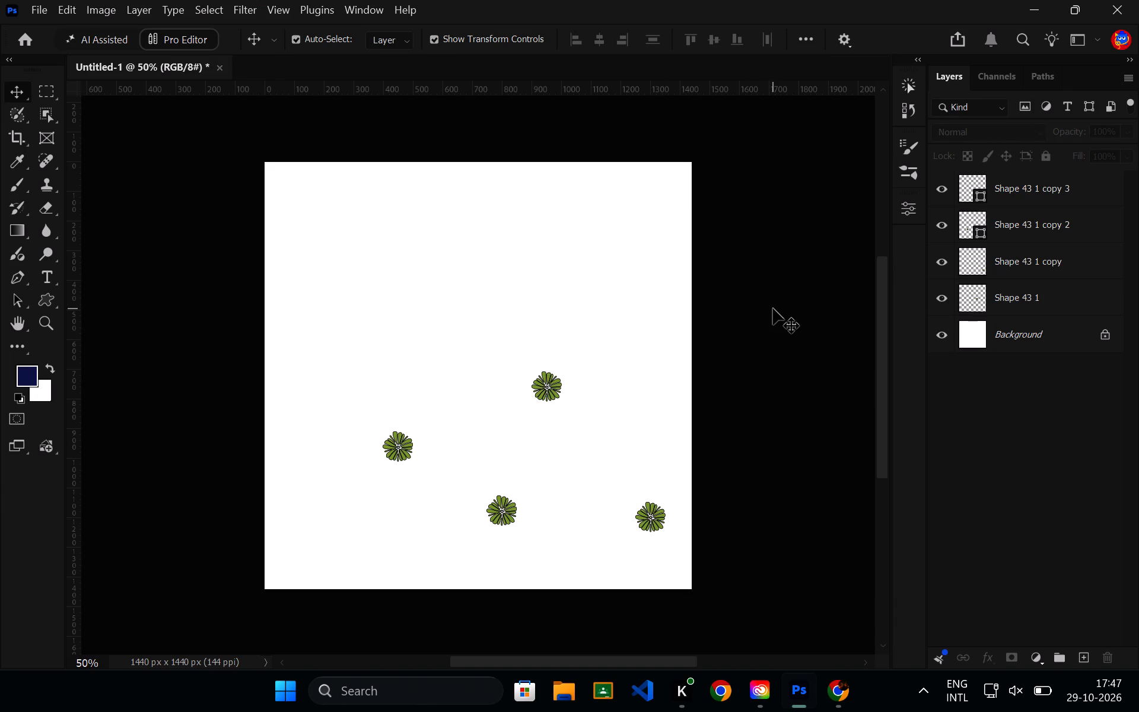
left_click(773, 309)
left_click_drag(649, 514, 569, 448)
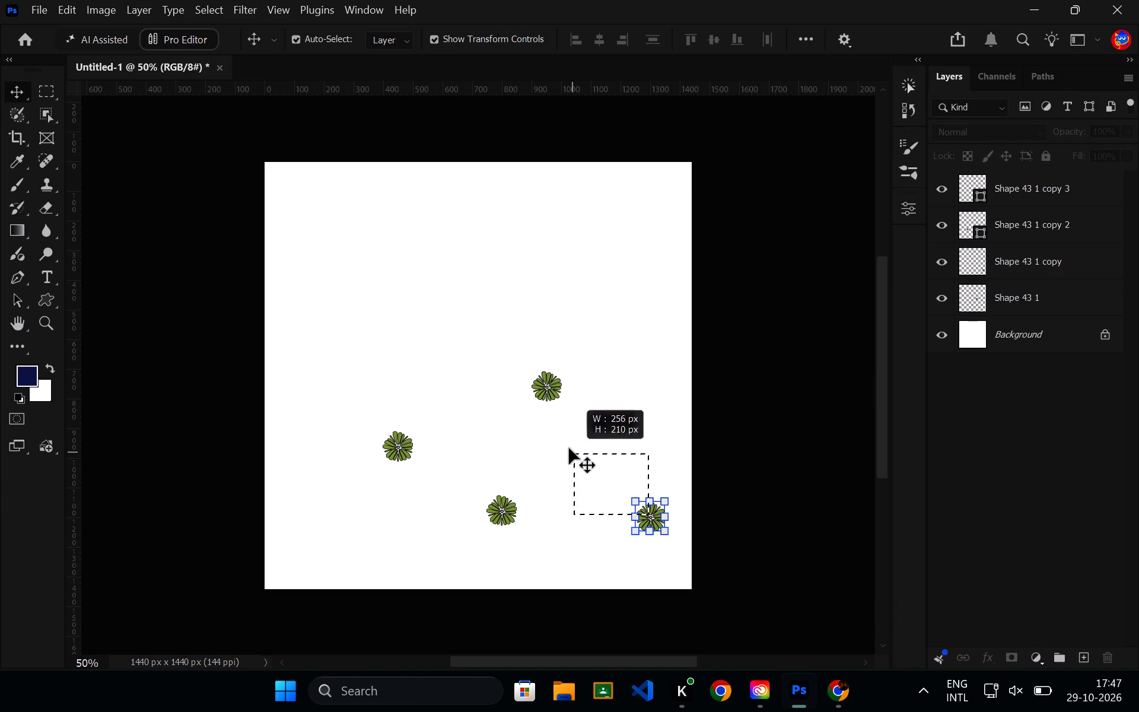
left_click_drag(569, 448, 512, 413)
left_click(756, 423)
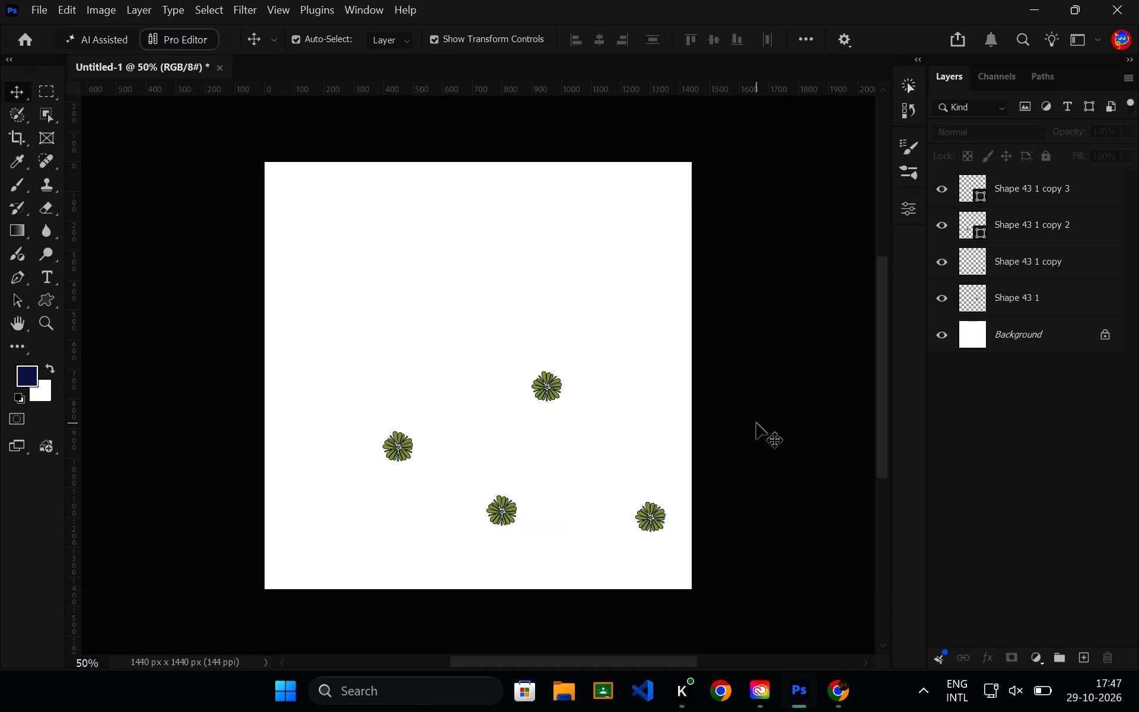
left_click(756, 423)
Select the entire canvas and stamp all visible layers into a new merged layer.
key("ctrl+a")
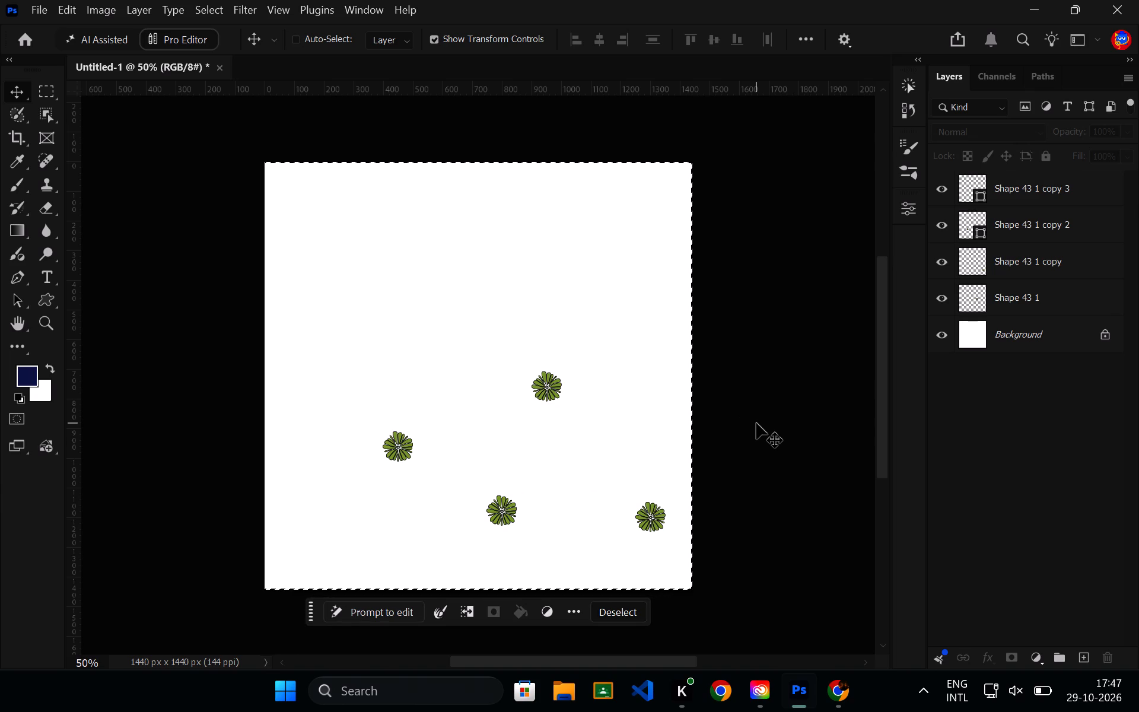
key("ctrl+alt+shift+e")
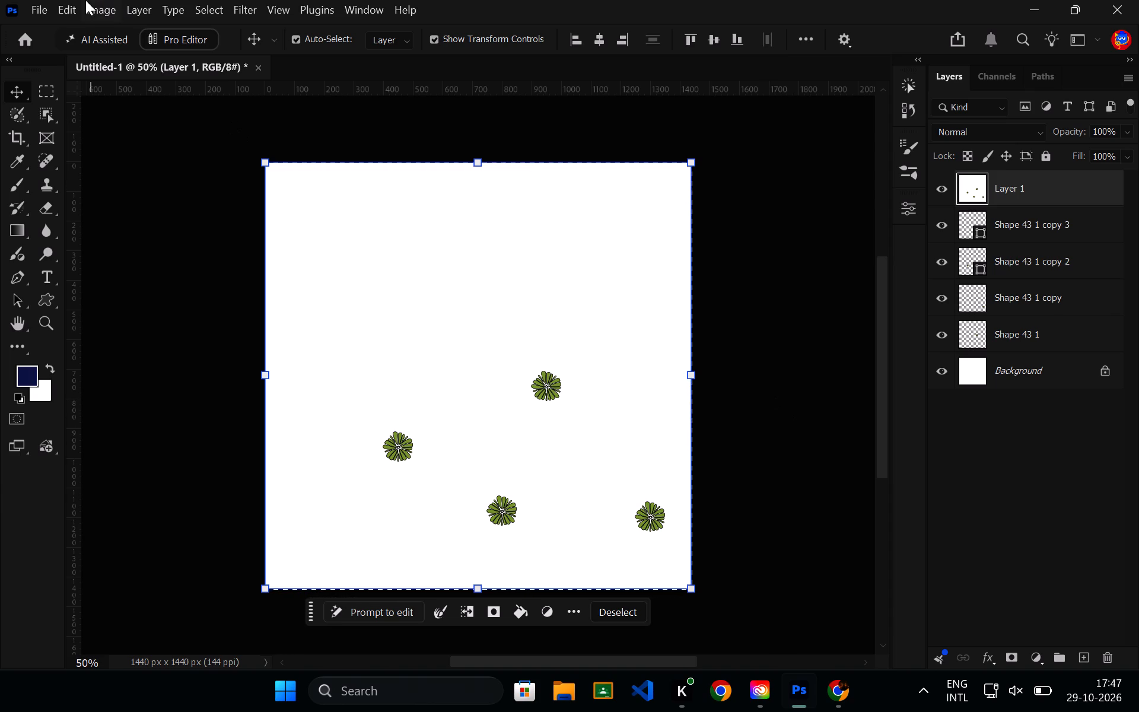
Define the merged flower artwork as a pattern named Pattern_.
left_click(66, 0)
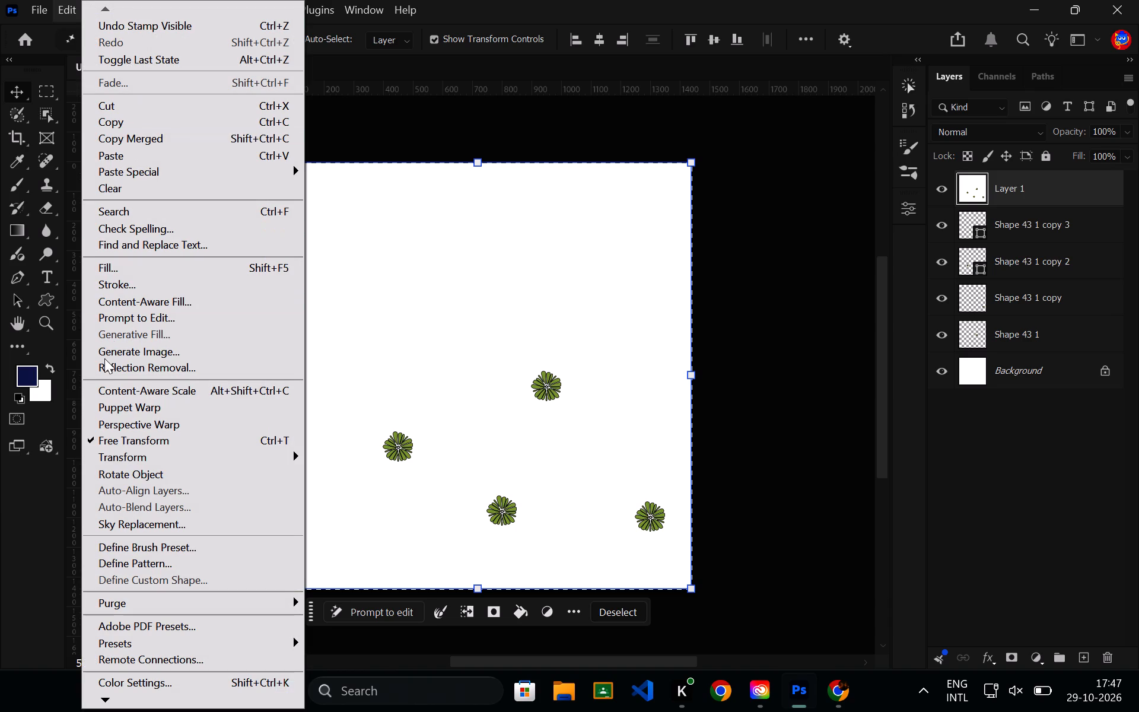
left_click(168, 562)
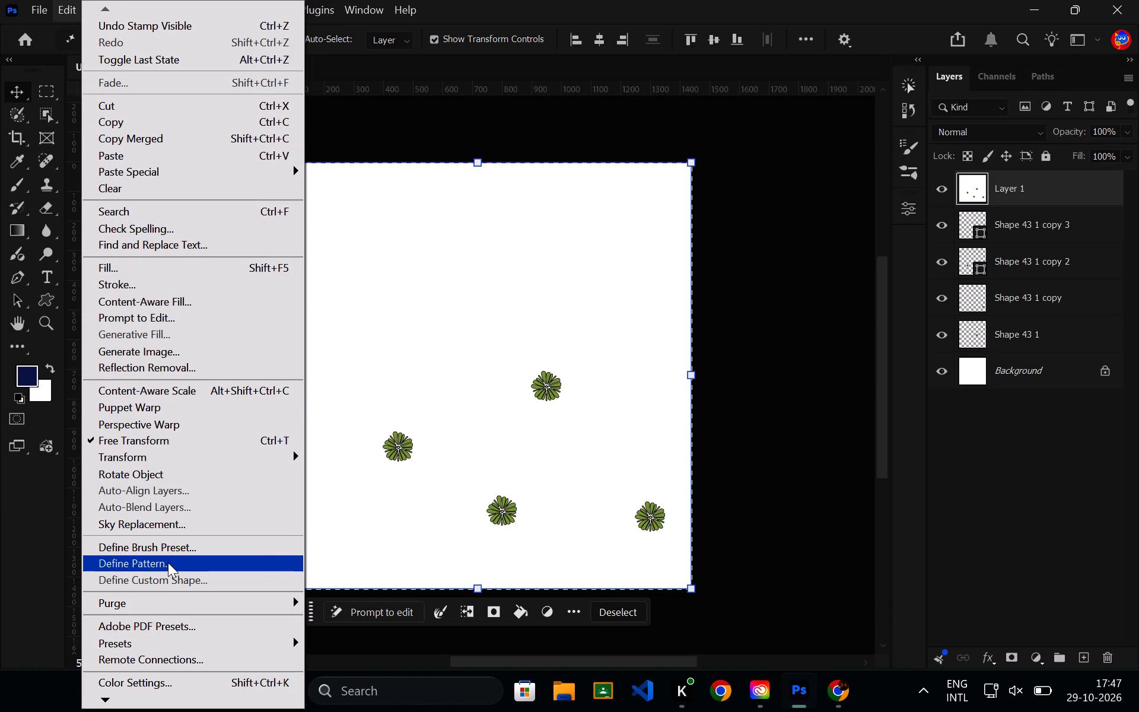
left_click(540, 223)
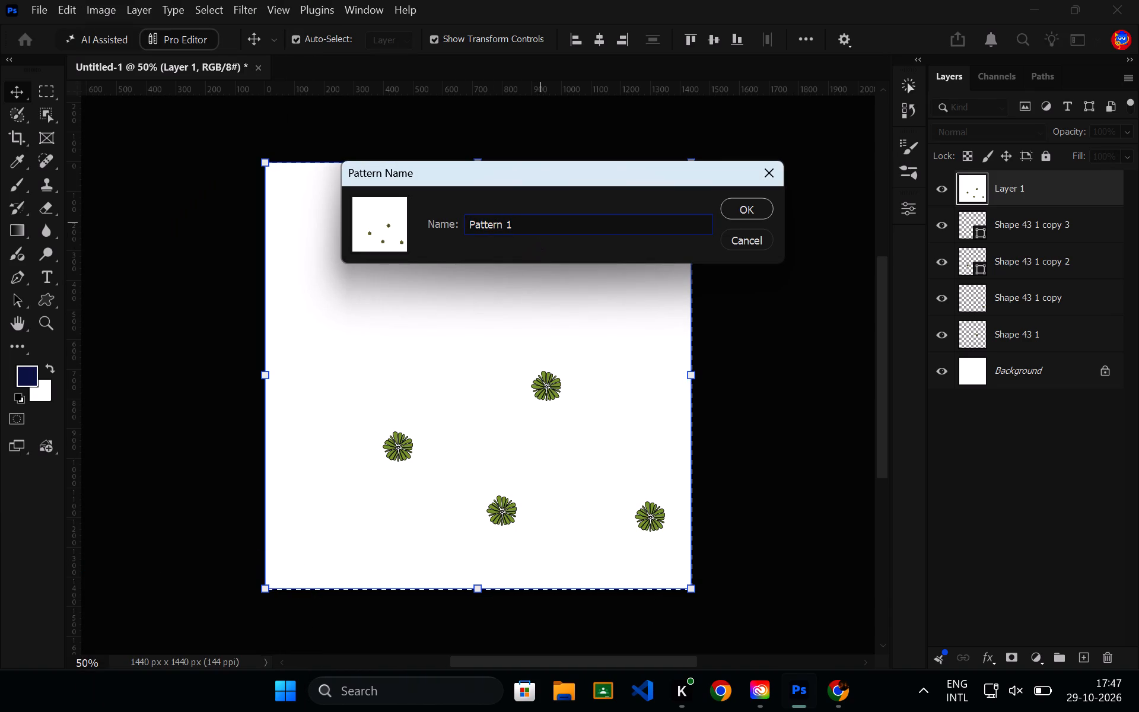
key("BackSpace")
key("BackSpace")
key("shift+underscore")
key("Return")
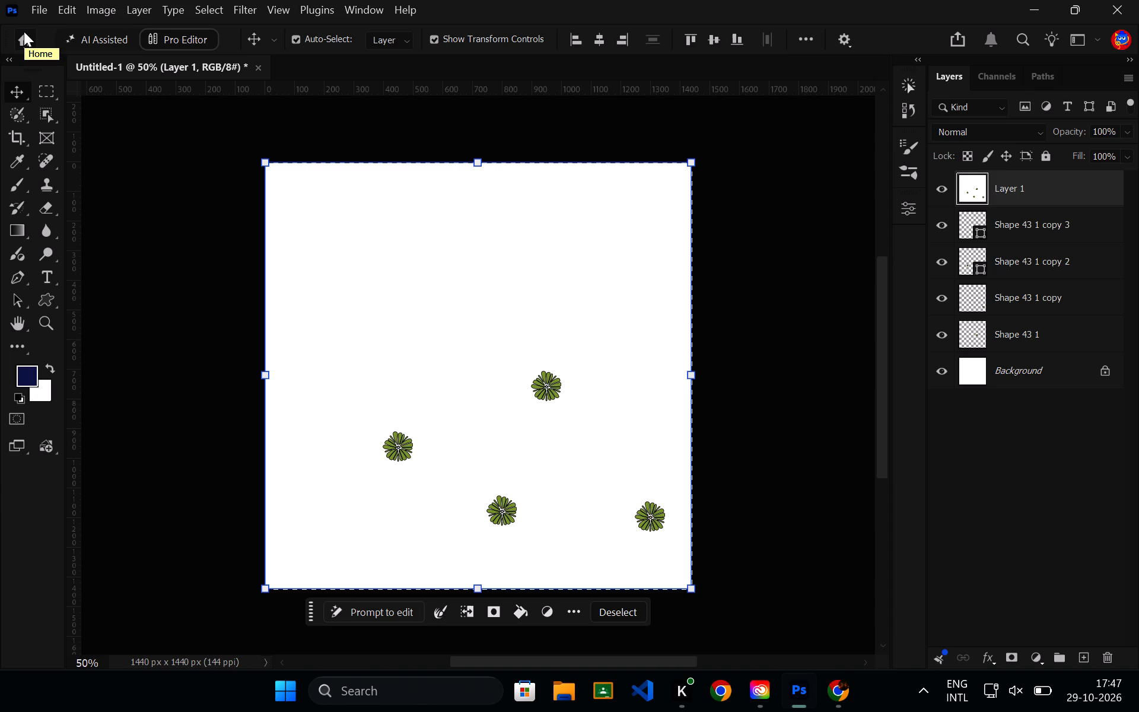
Create a new document 4000 px wide and 4000 px high.
left_click(30, 15)
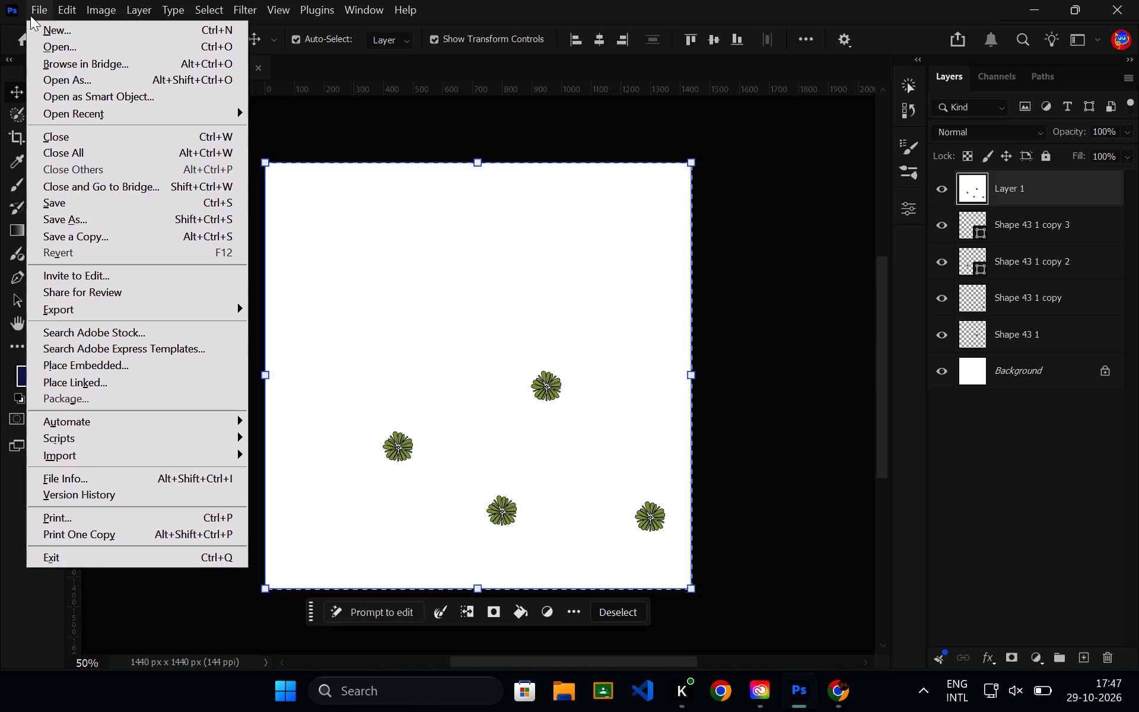
left_click(58, 33)
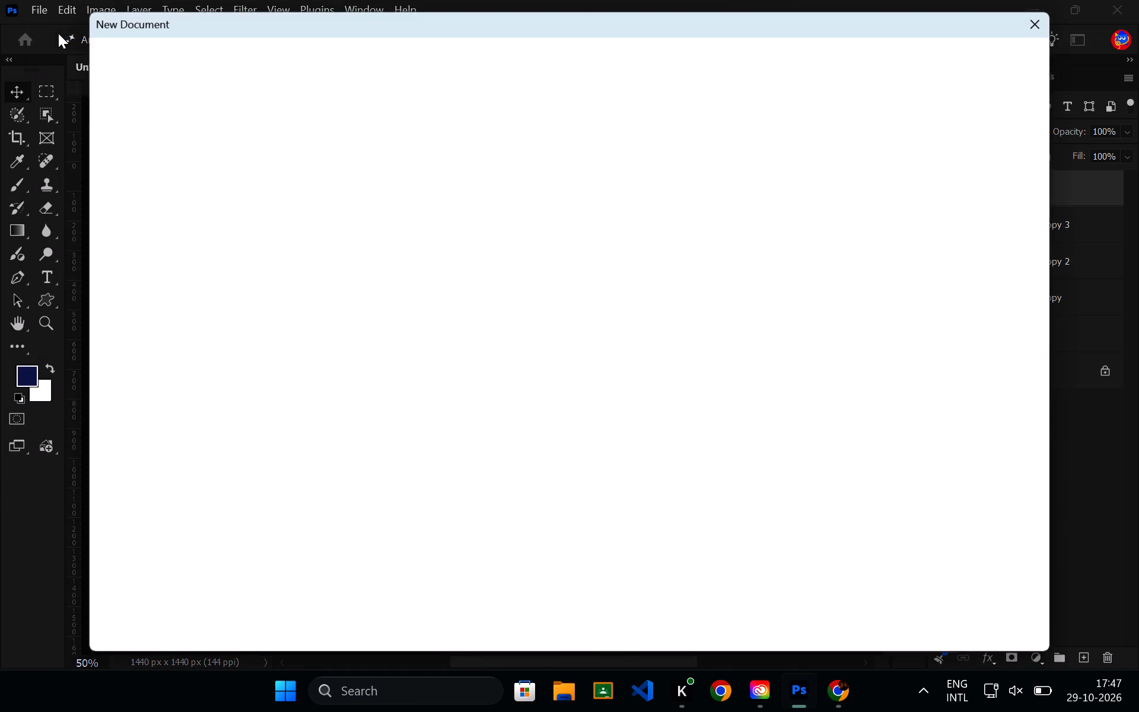
left_click(838, 198)
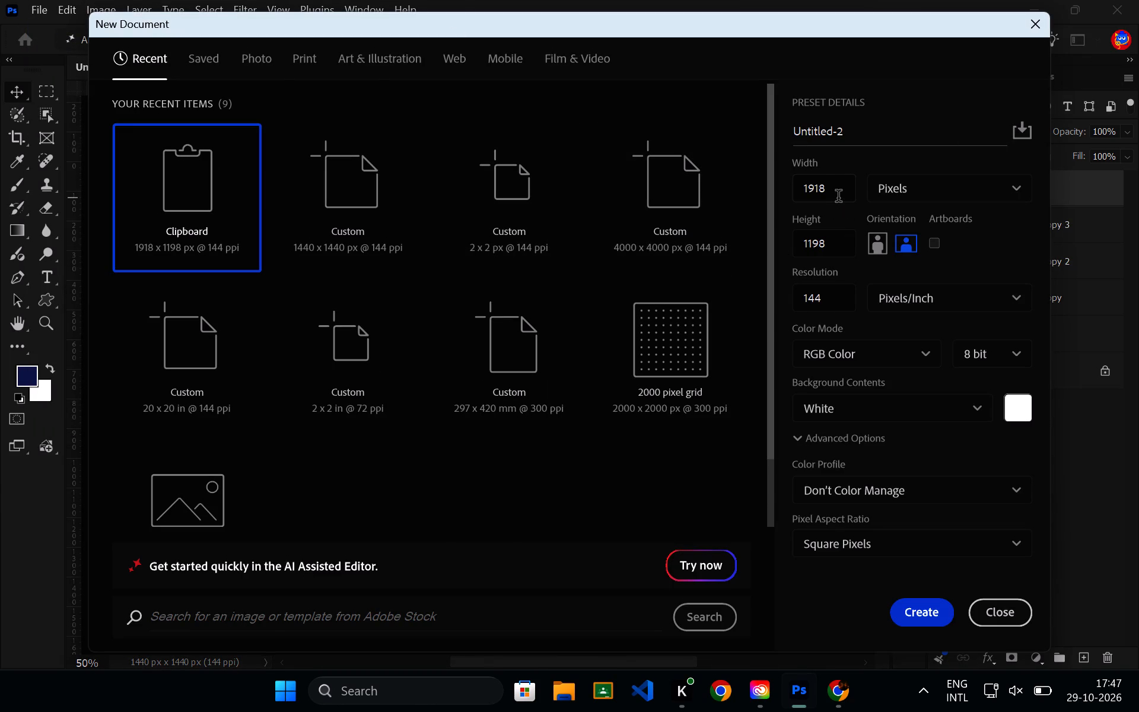
key("BackSpace")
type("4000")
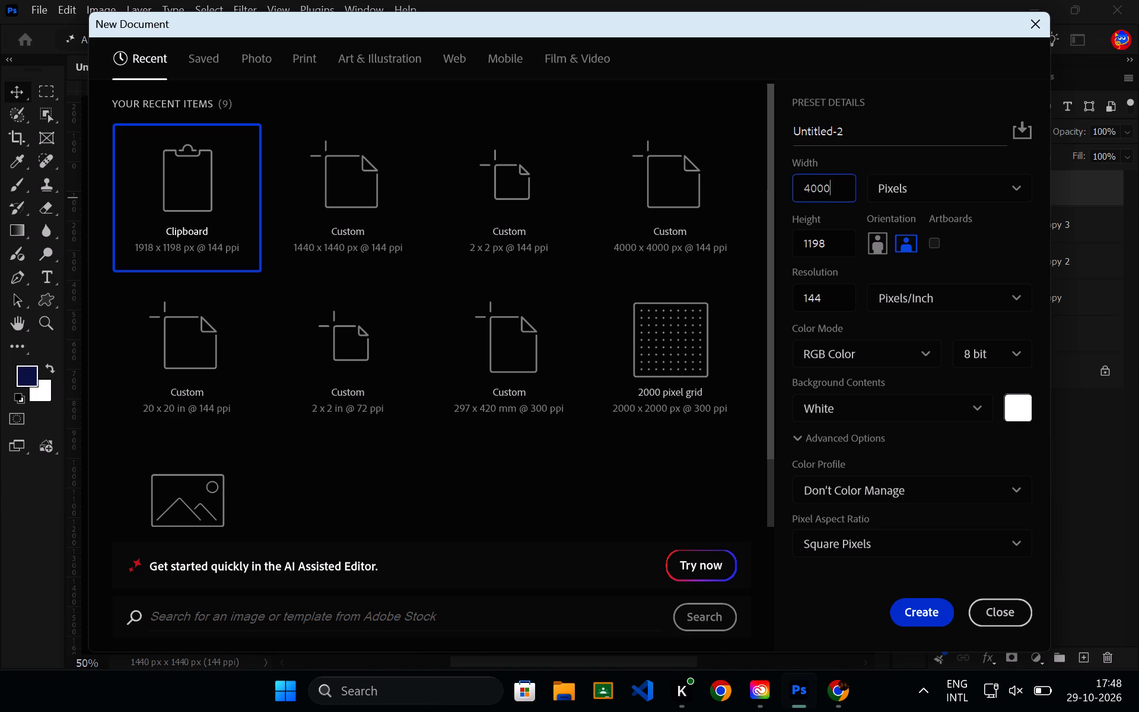
left_click(839, 247)
key("BackSpace")
key("BackSpace")
key("BackSpace")
key("BackSpace")
key("BackSpace")
key("BackSpace")
key("BackSpace")
key("BackSpace")
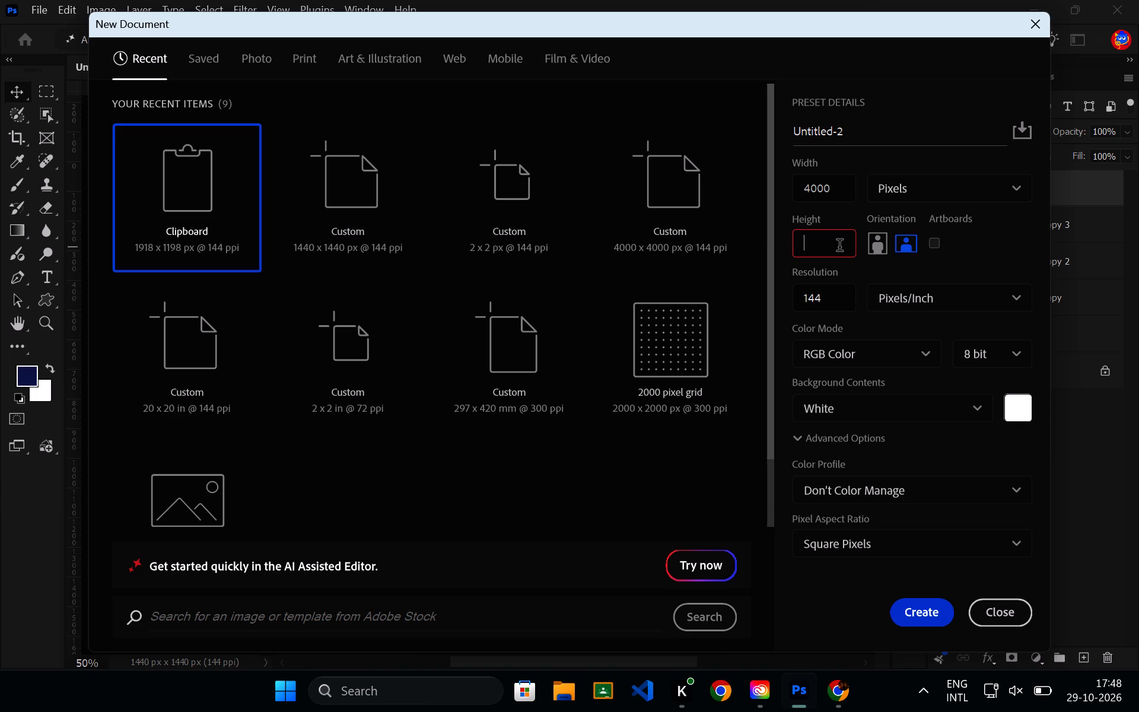
type("4000")
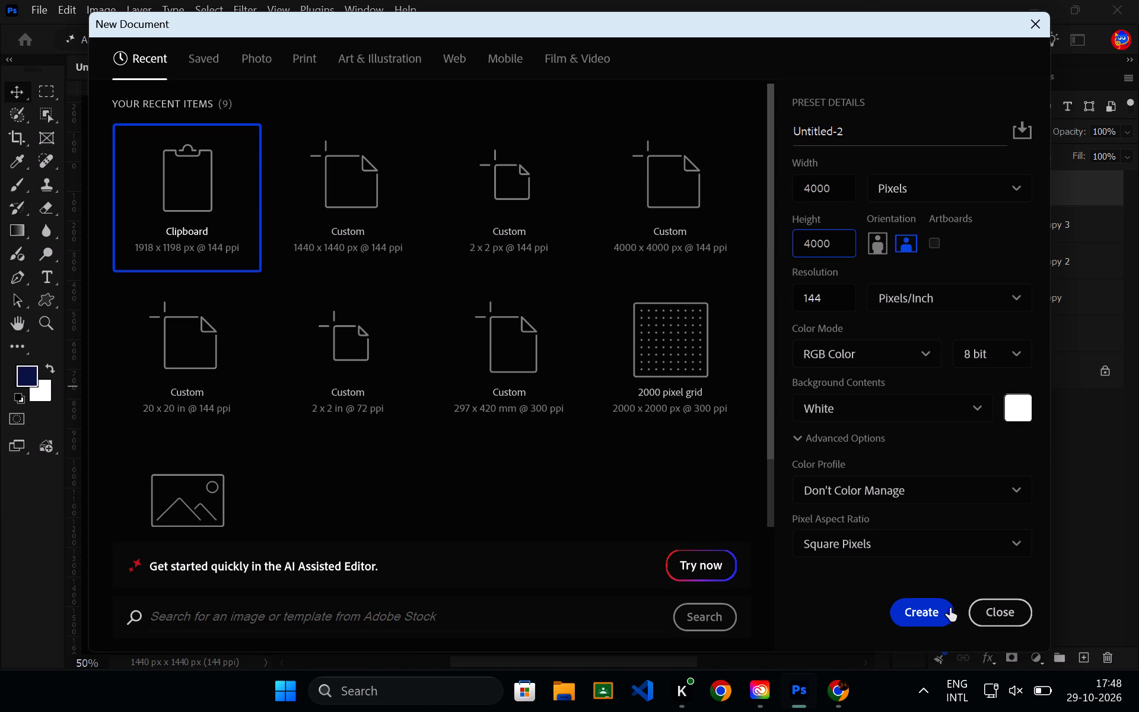
left_click(943, 609)
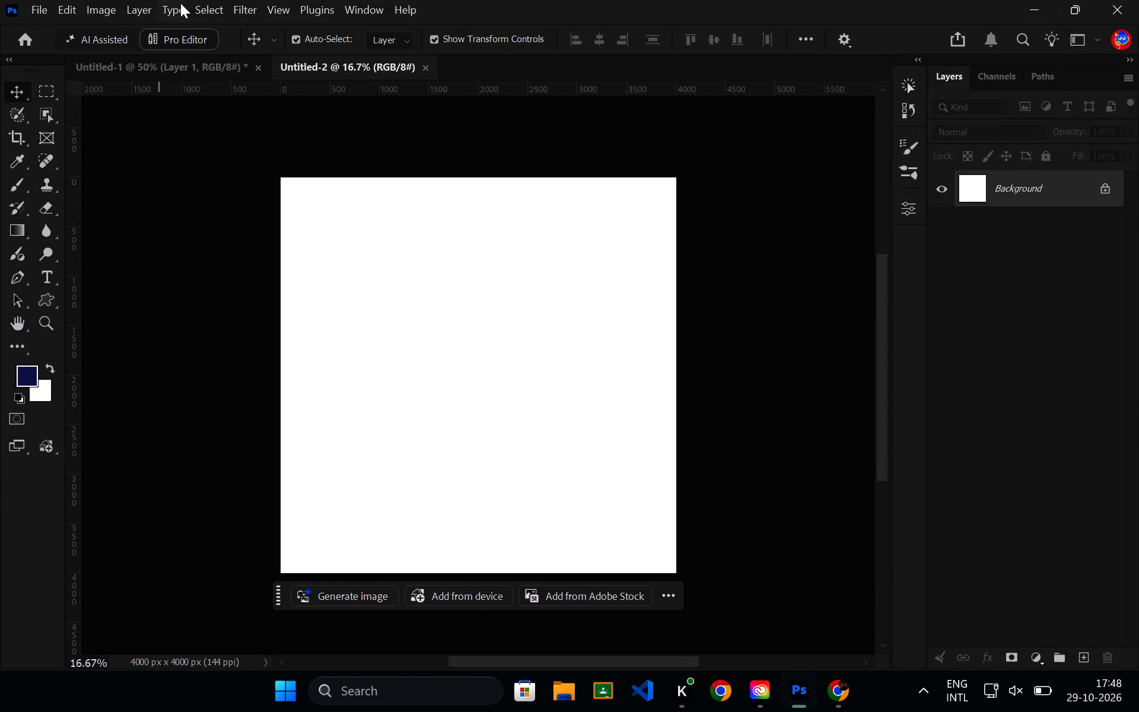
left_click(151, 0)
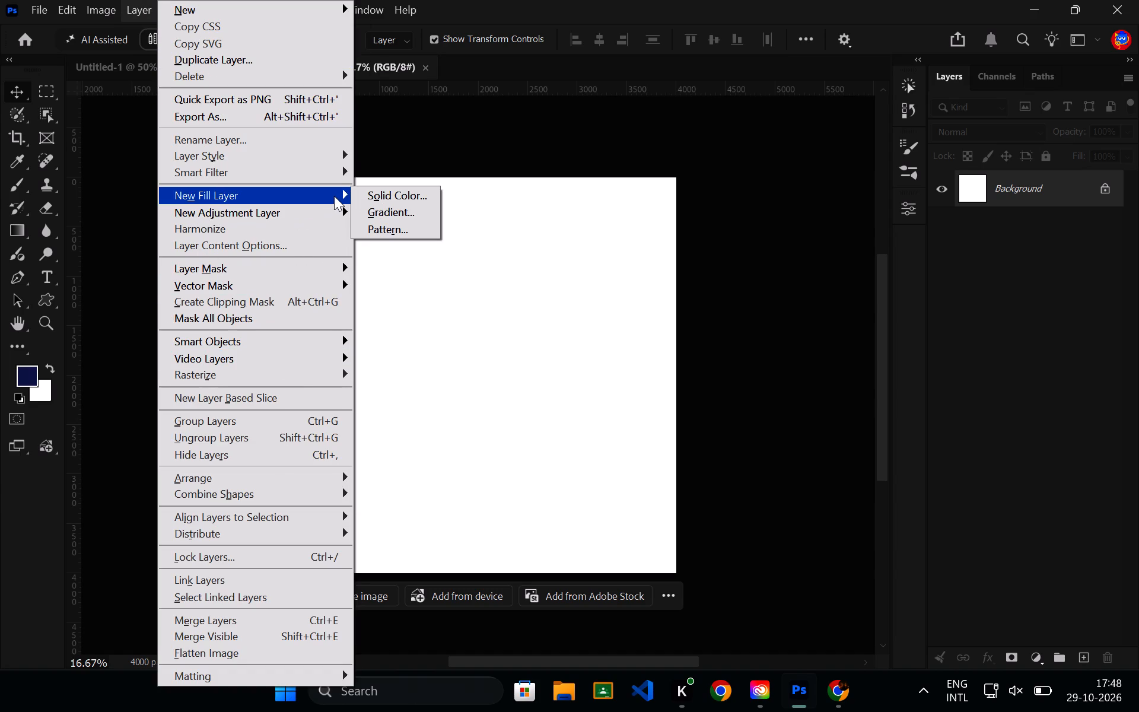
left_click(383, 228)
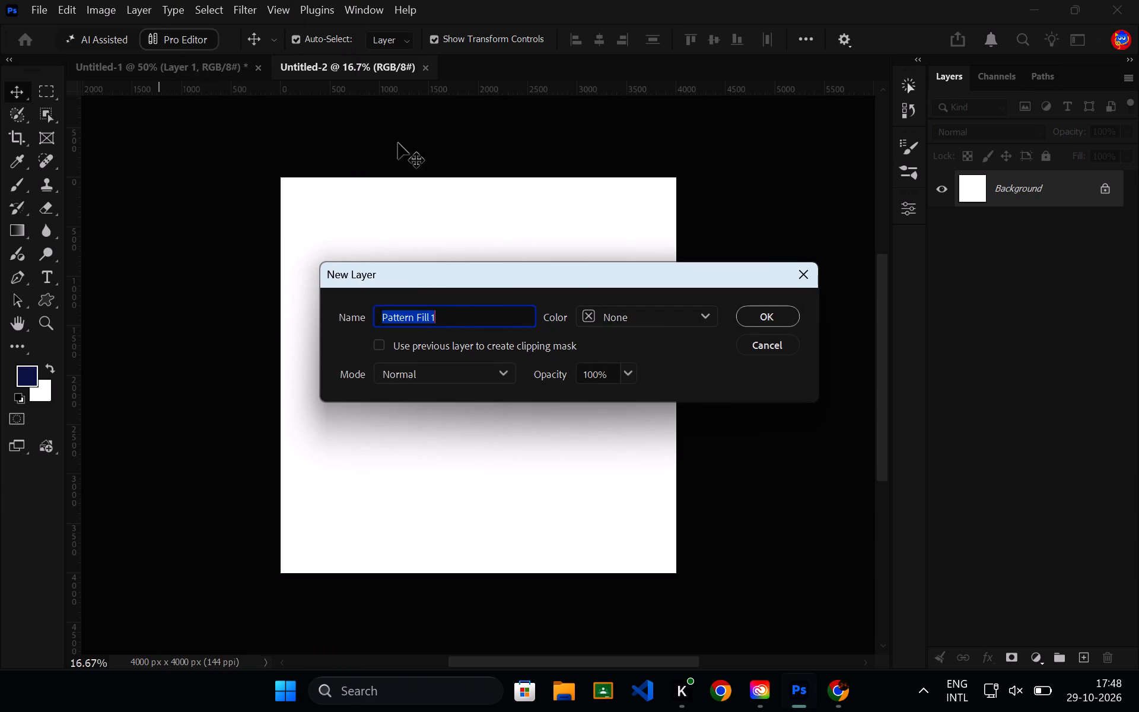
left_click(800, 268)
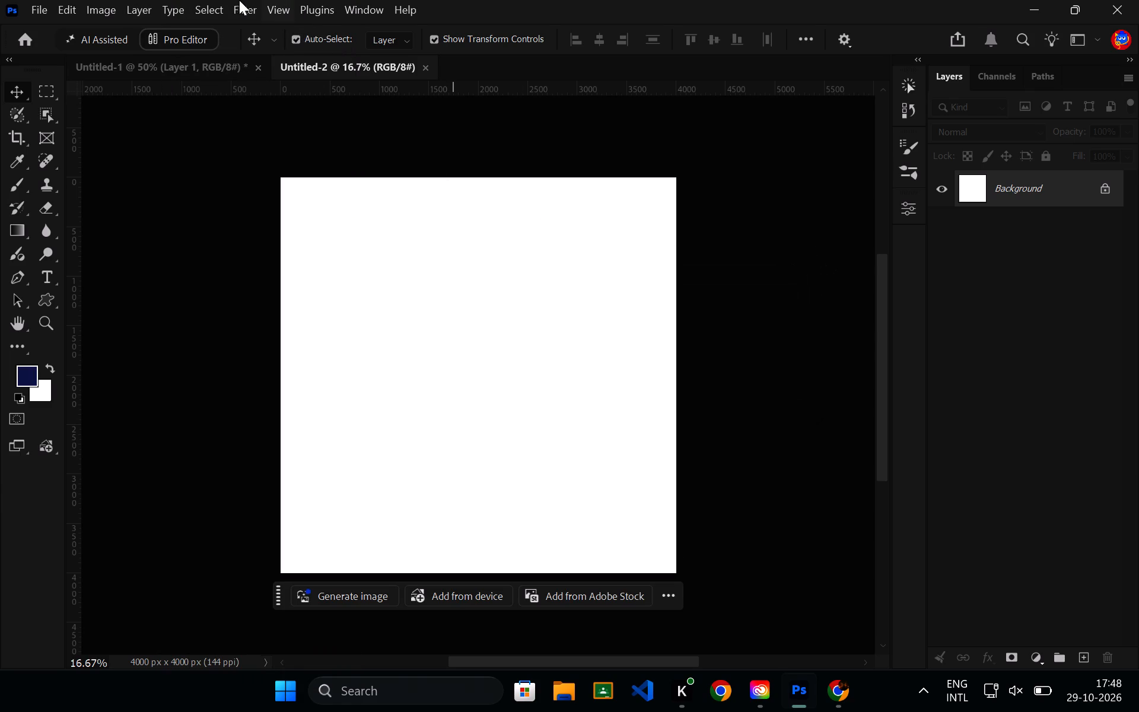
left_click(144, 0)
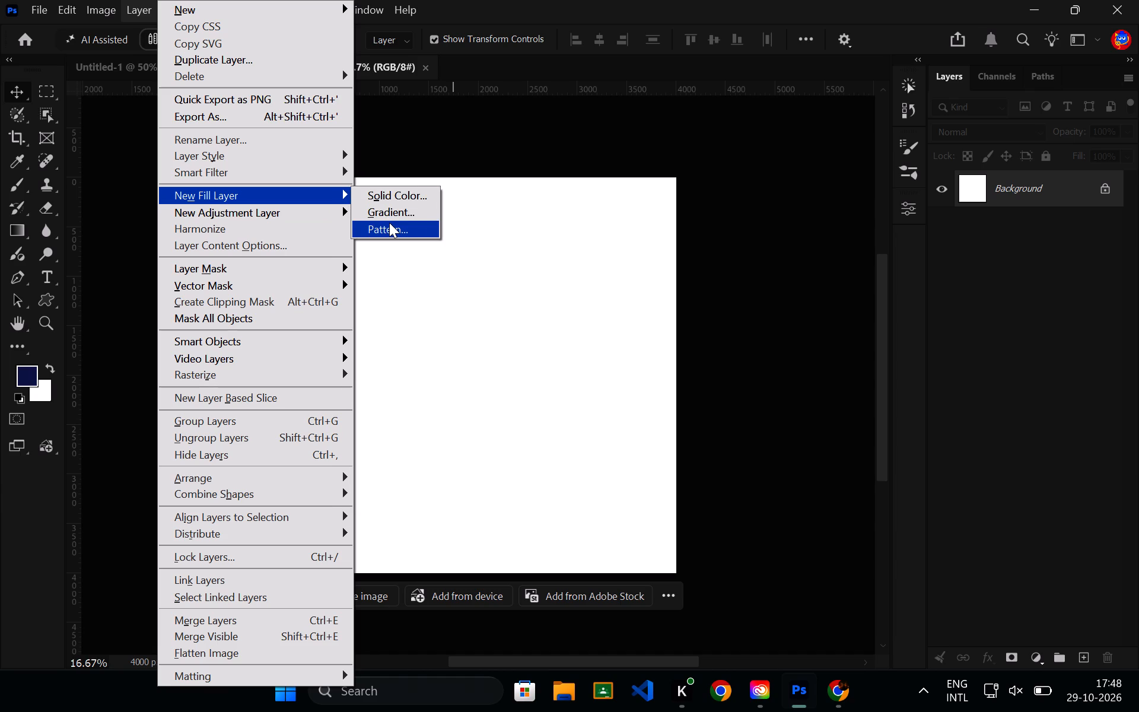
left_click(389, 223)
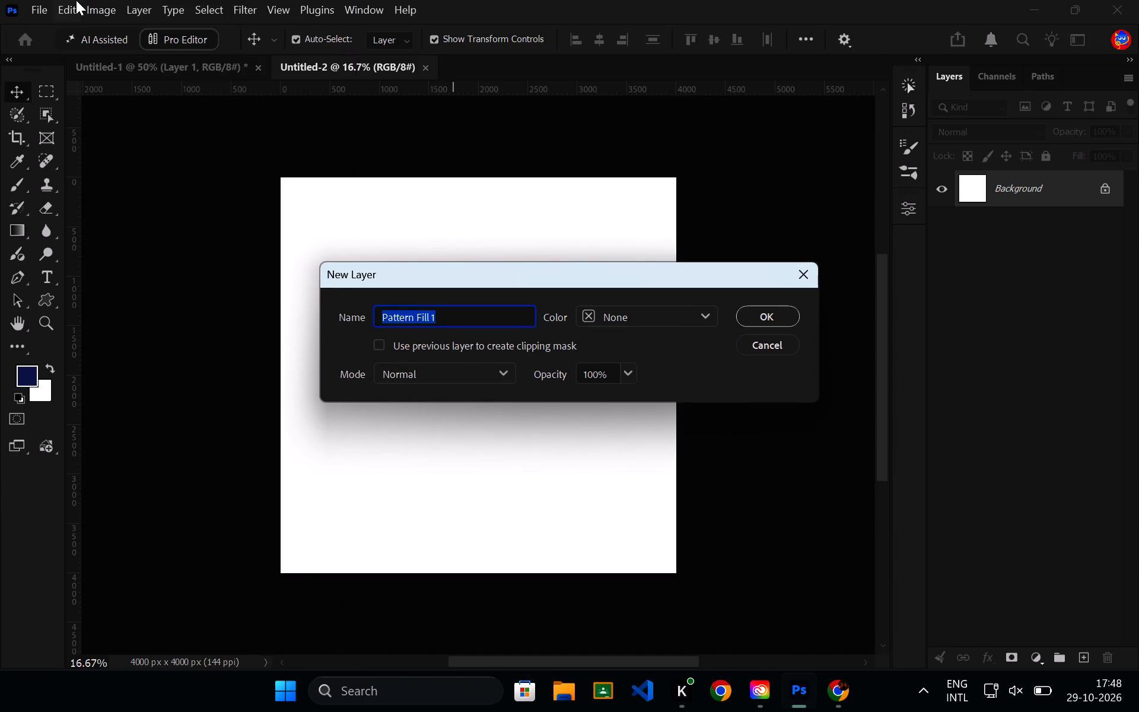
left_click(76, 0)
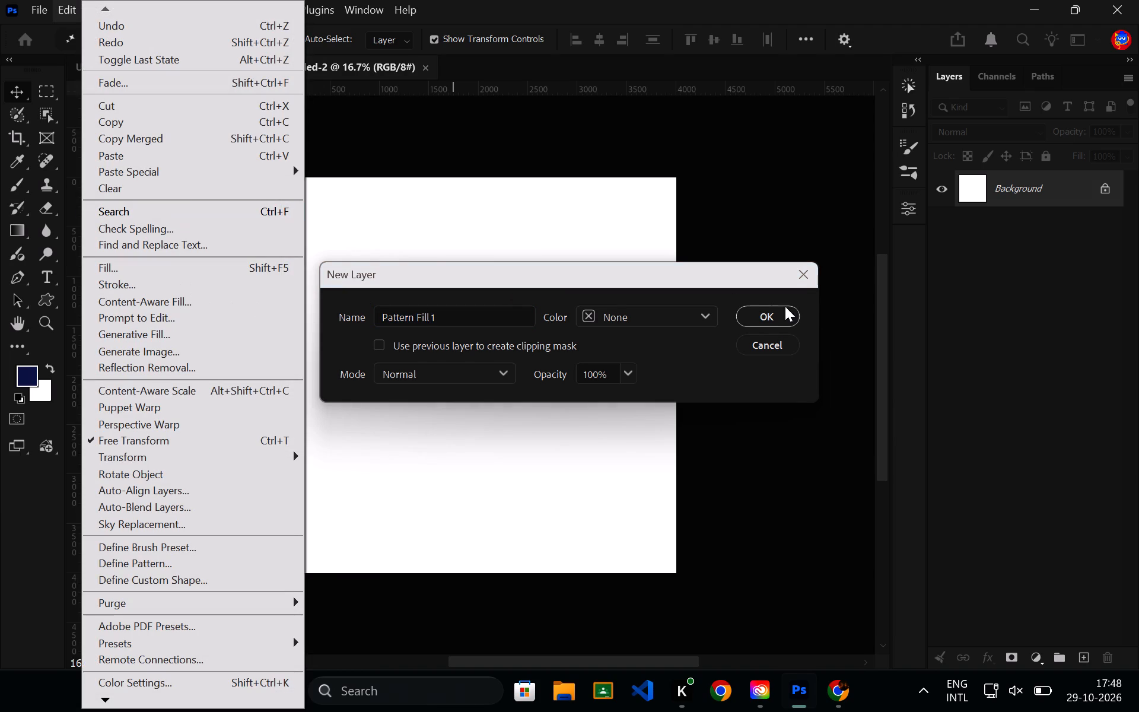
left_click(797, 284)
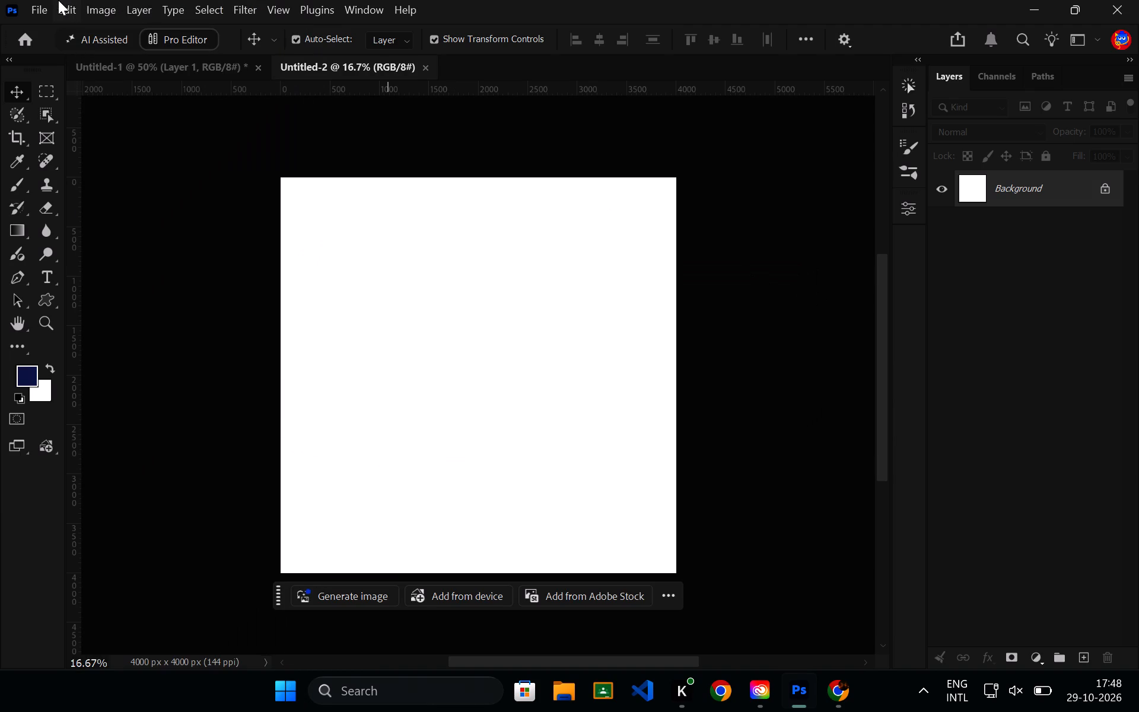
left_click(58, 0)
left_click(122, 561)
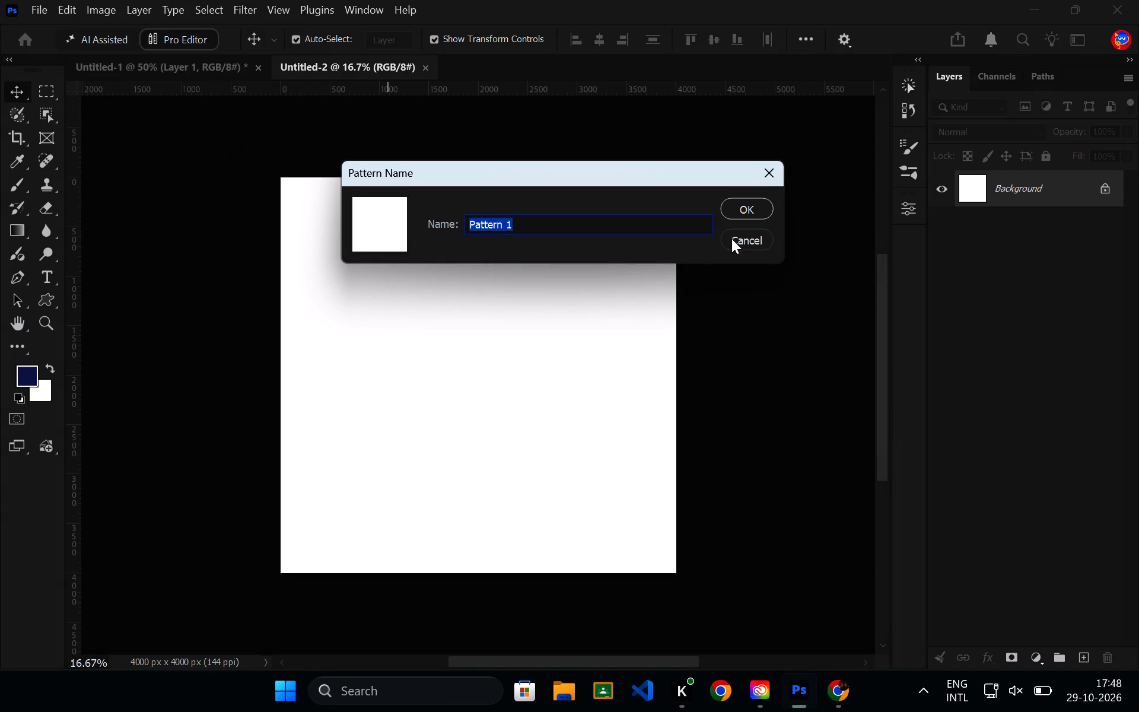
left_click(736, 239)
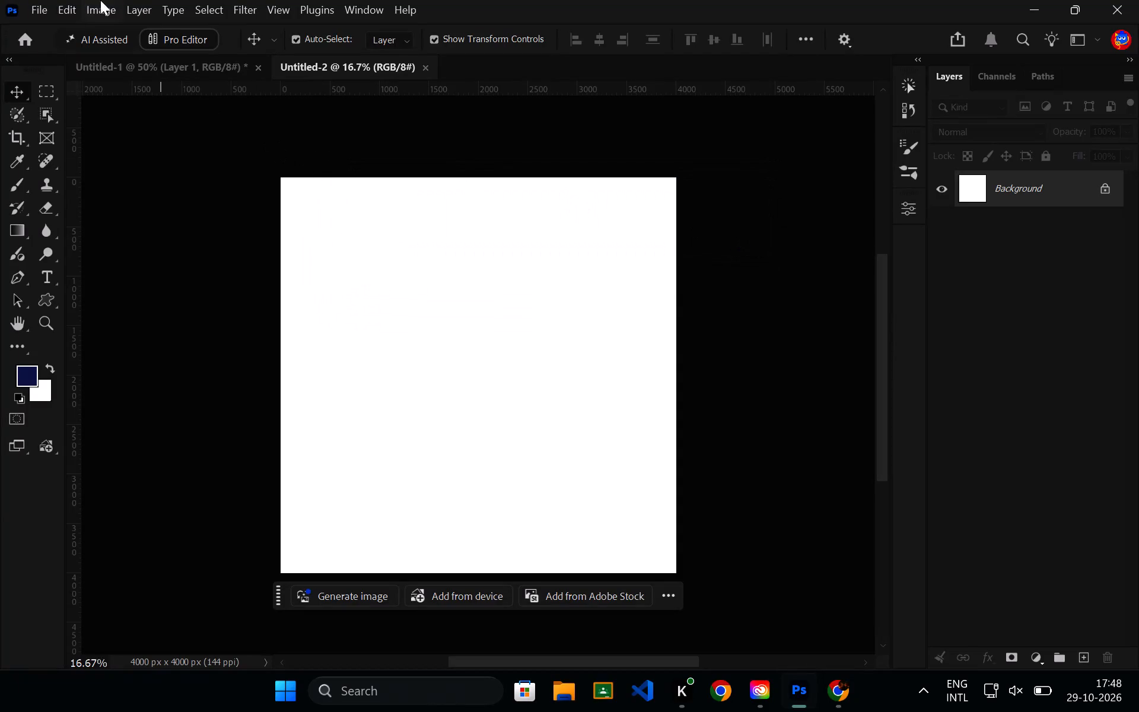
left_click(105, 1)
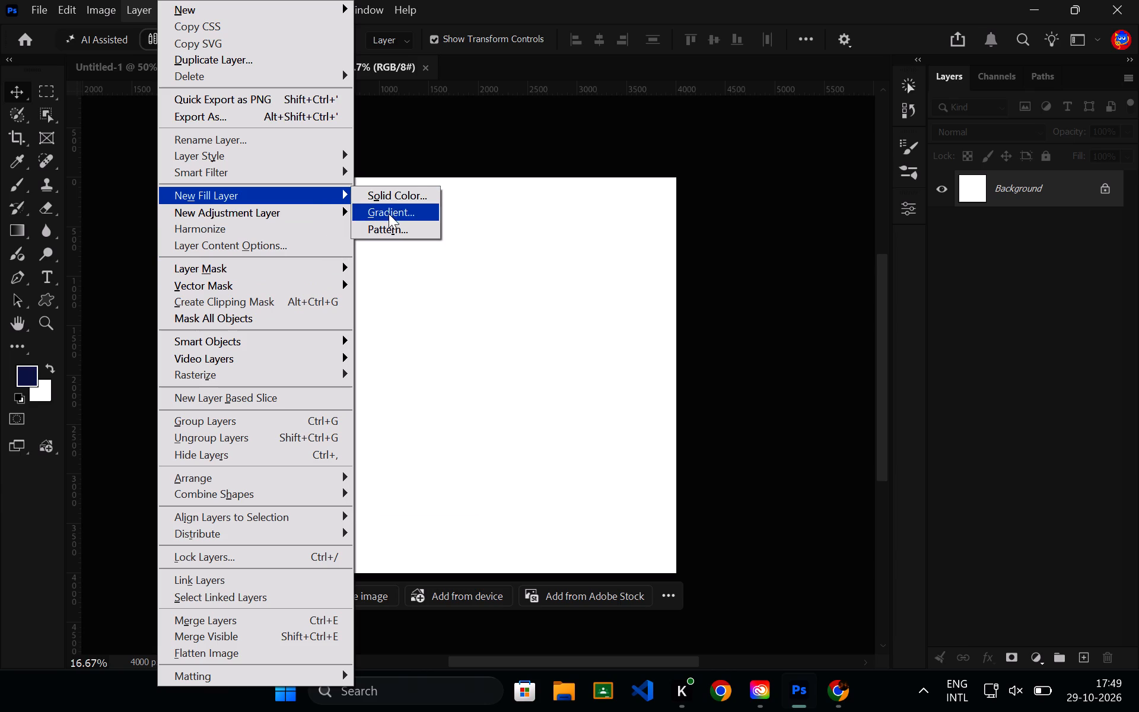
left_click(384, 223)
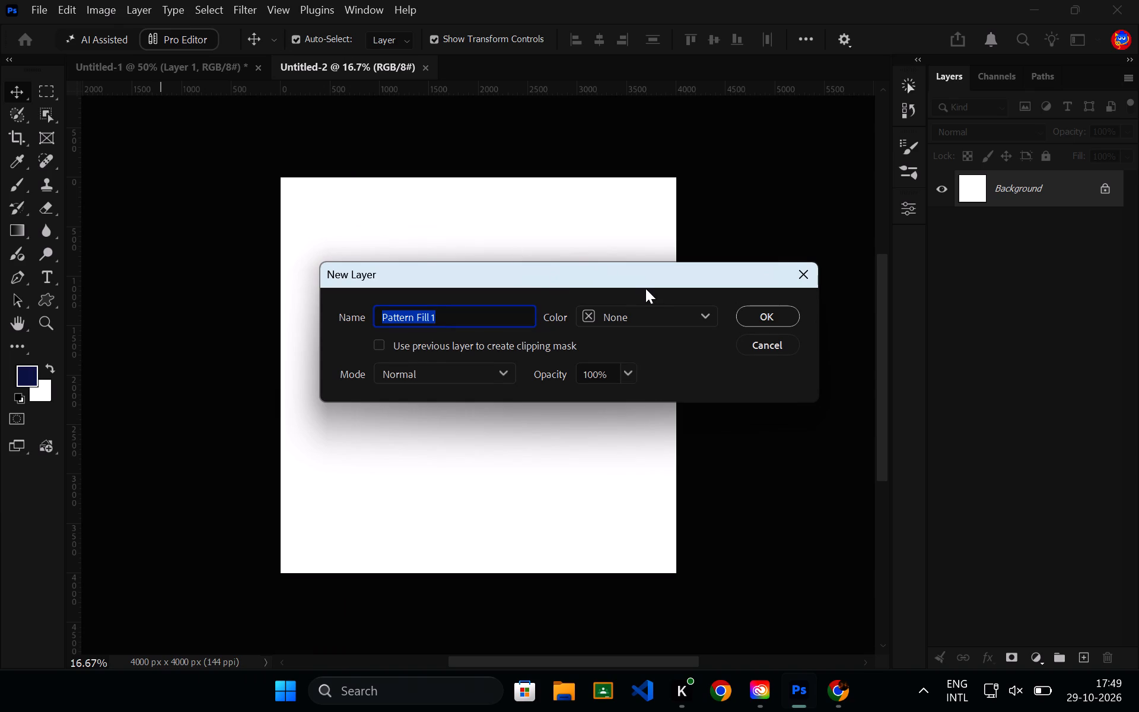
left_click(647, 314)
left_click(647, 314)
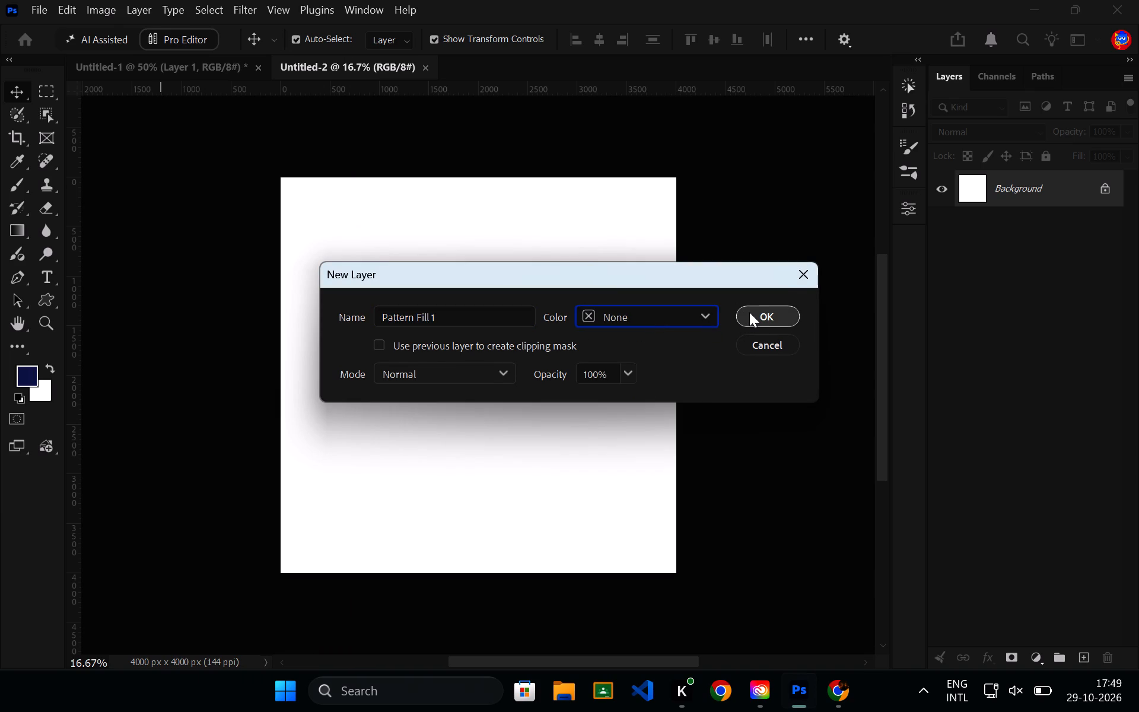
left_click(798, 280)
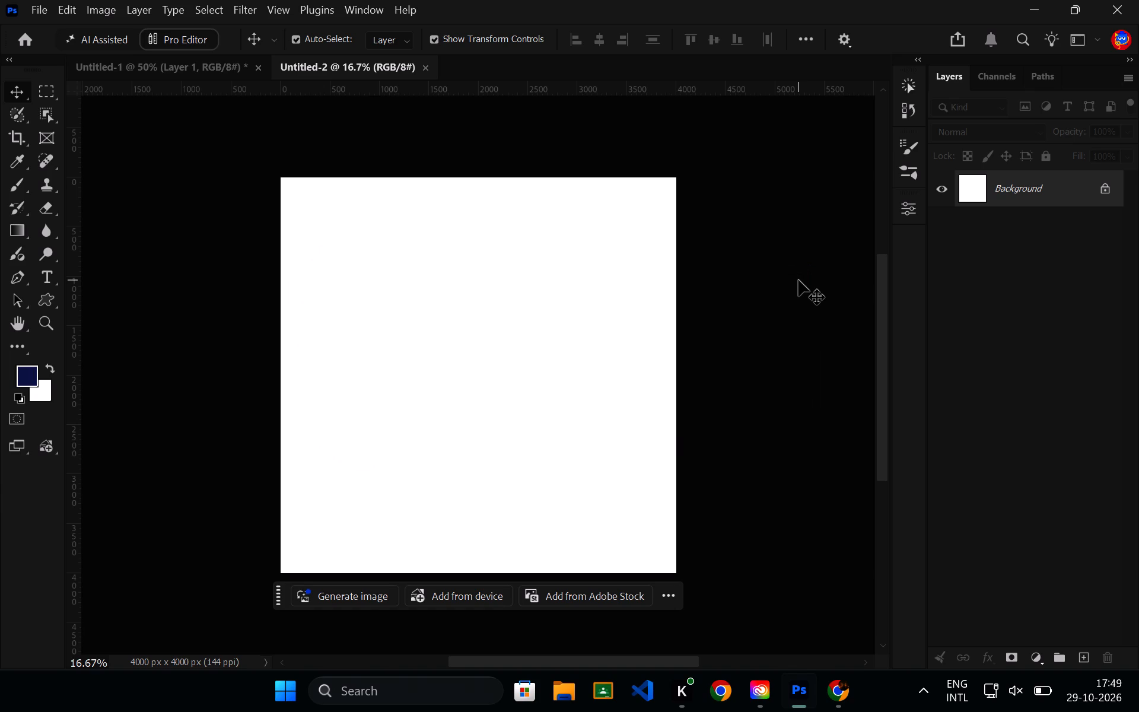
left_click(850, 694)
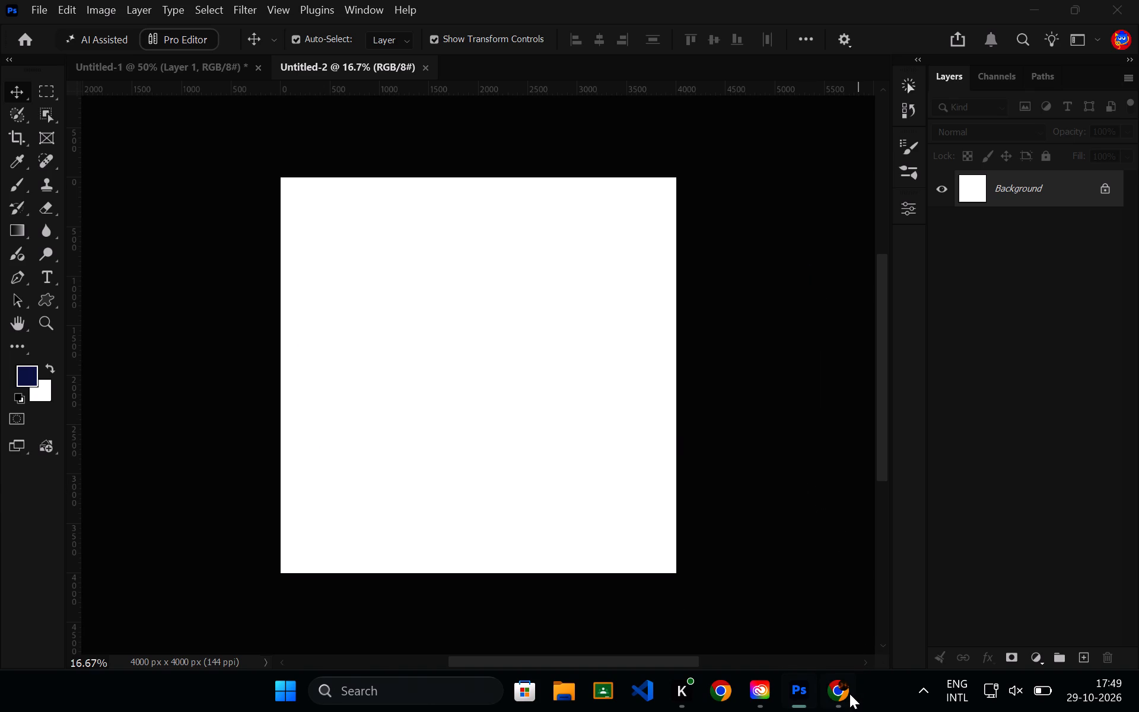
scroll(415, 291, "down", 2)
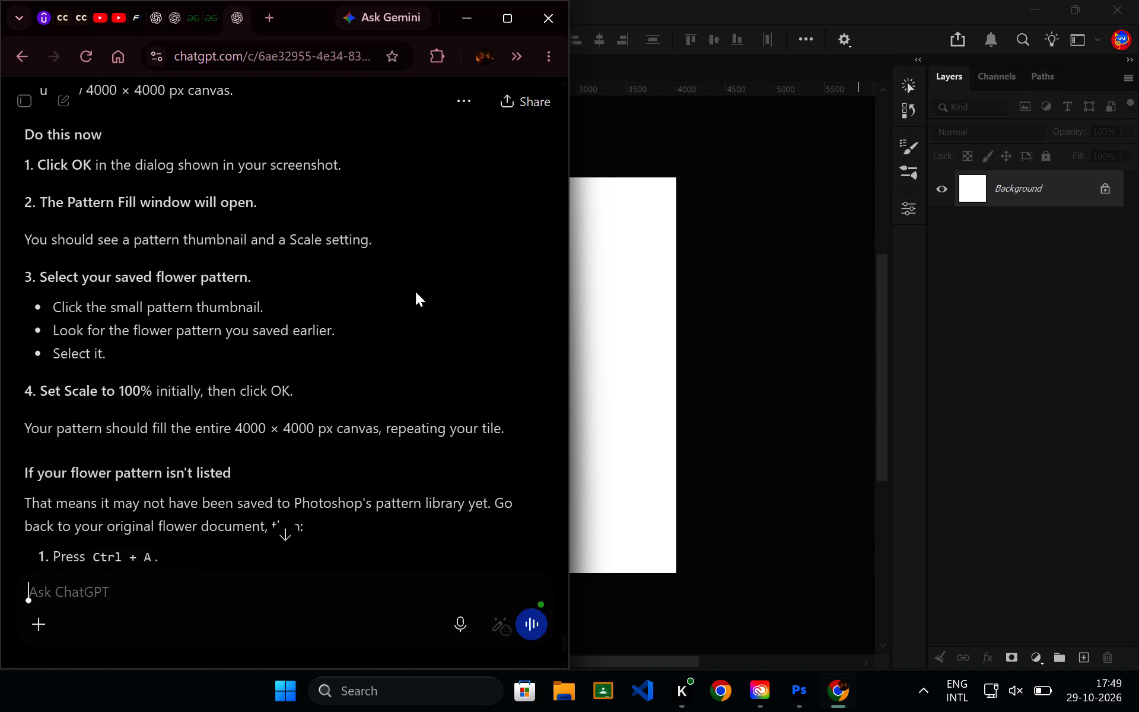
scroll(415, 291, "down", 2)
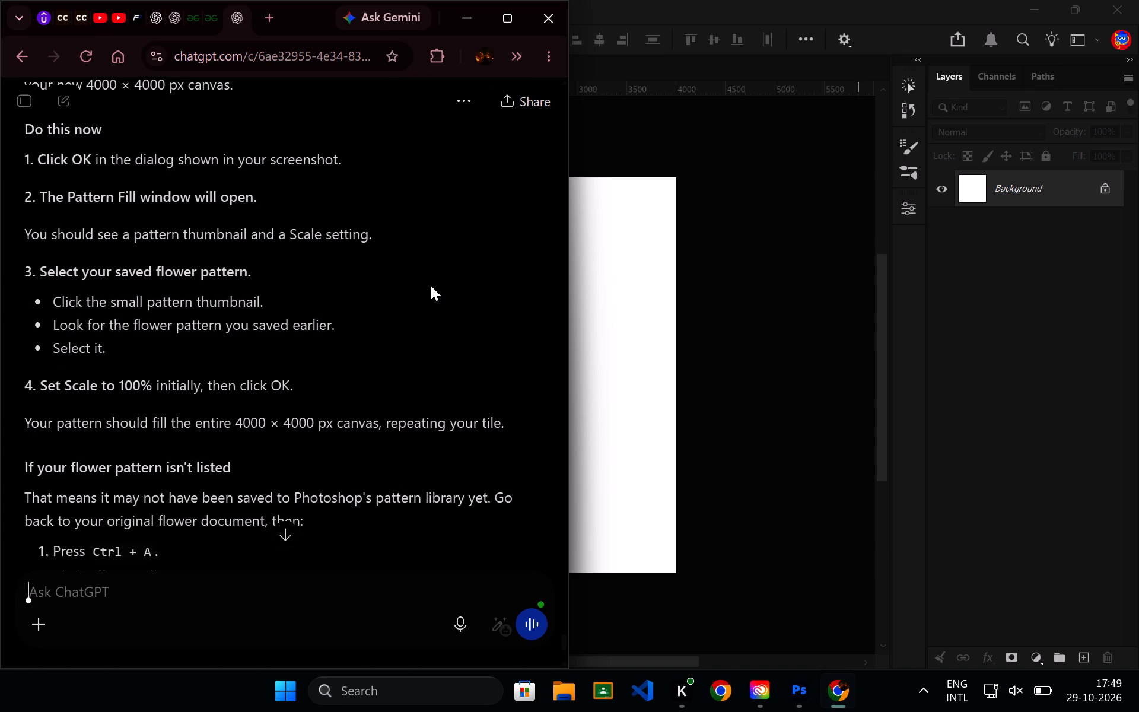
Switch to Photoshop and add a pattern fill layer to the 4000 × 4000 px document using the saved scattered green flower pattern at 100% scale.
left_click(618, 260)
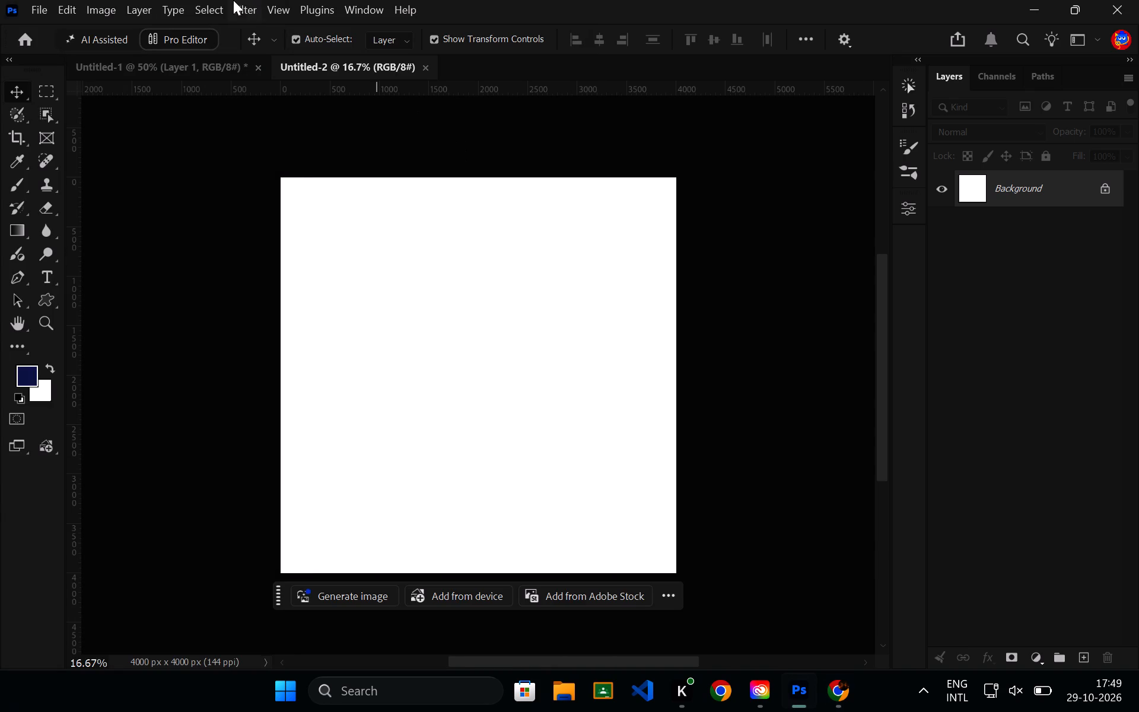
left_click(140, 0)
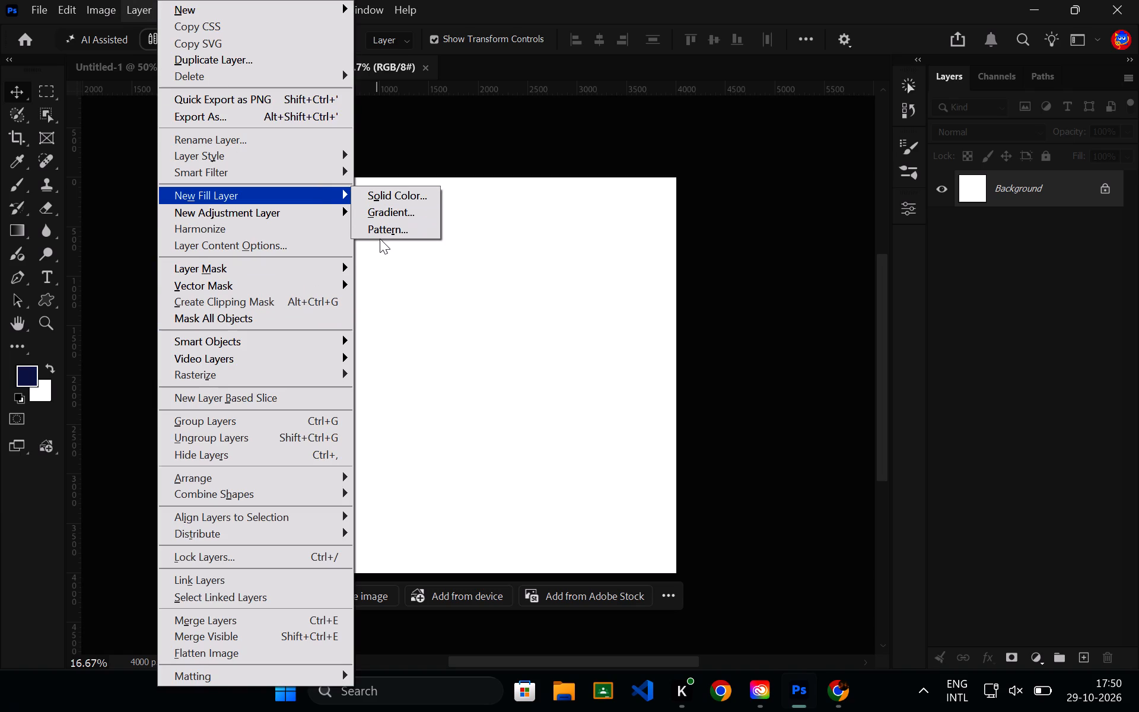
left_click(380, 239)
left_click(381, 230)
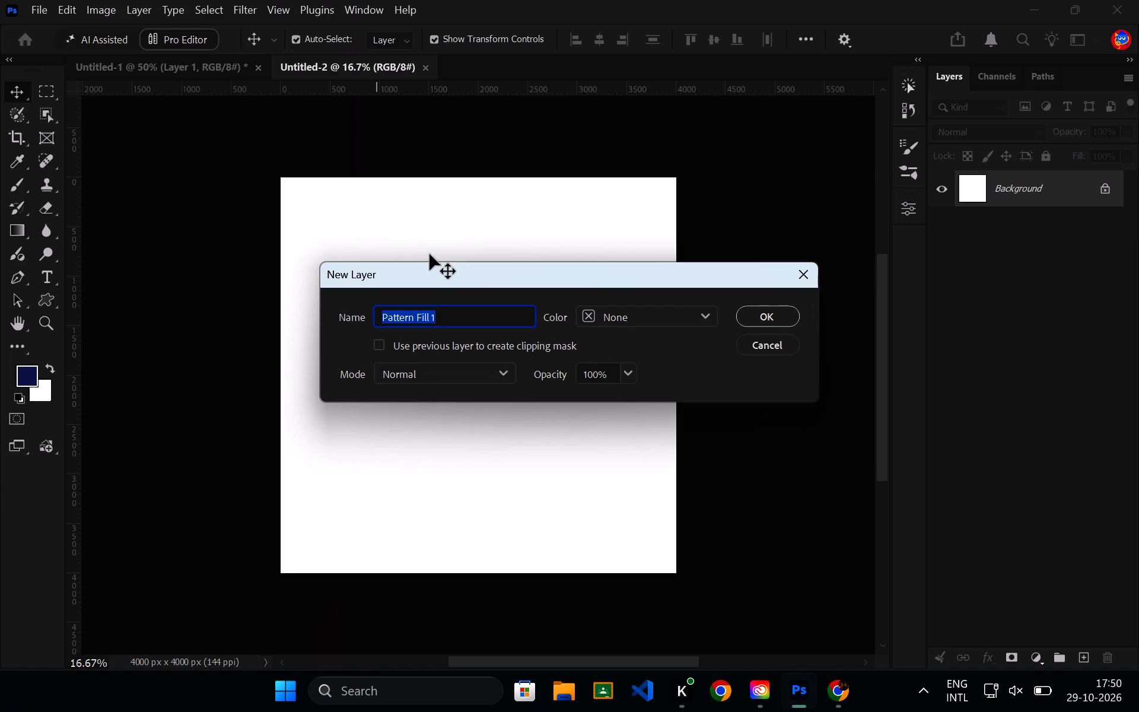
left_click(751, 310)
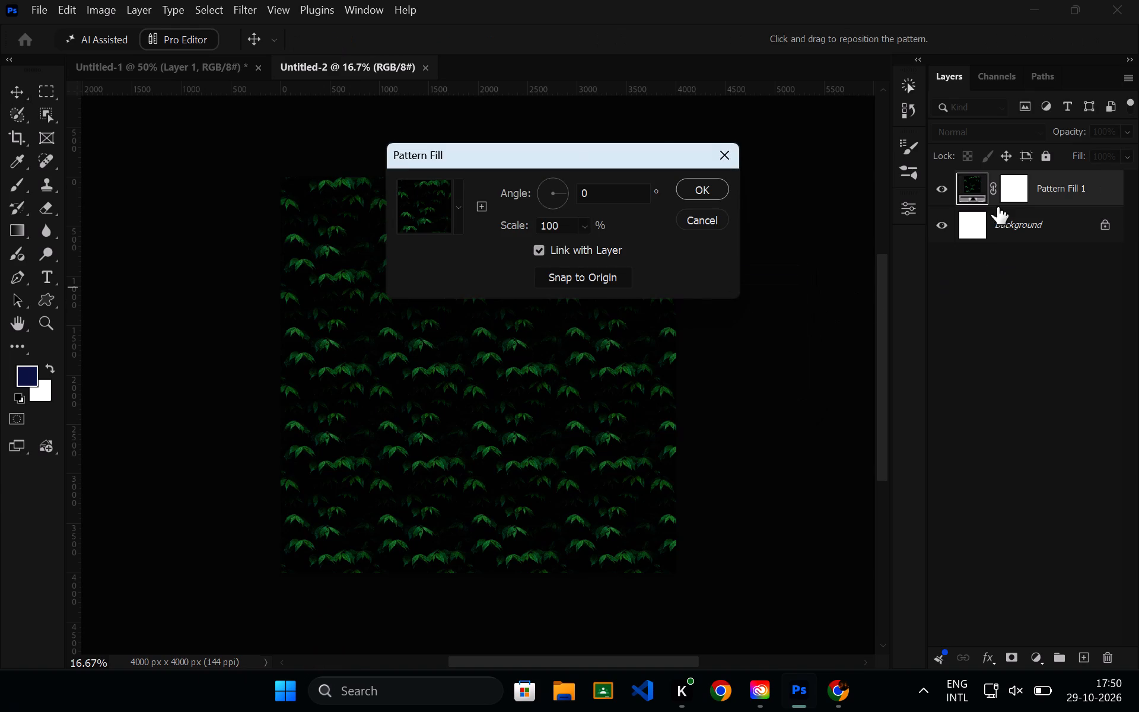
left_click(457, 207)
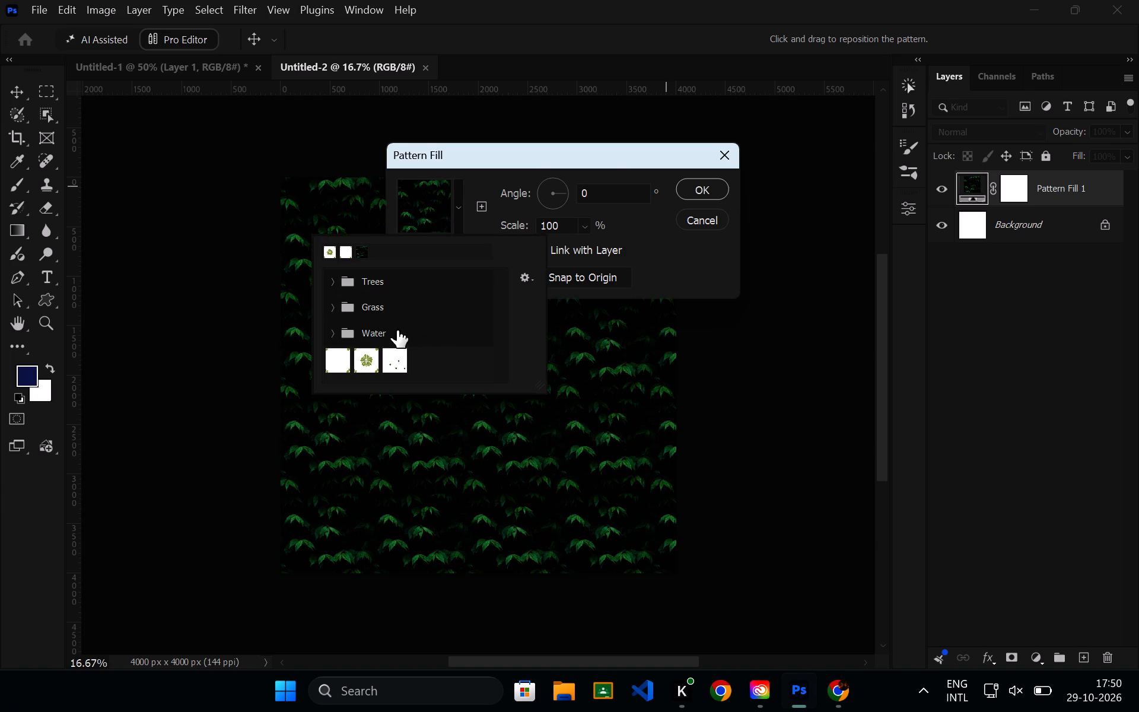
left_click(401, 356)
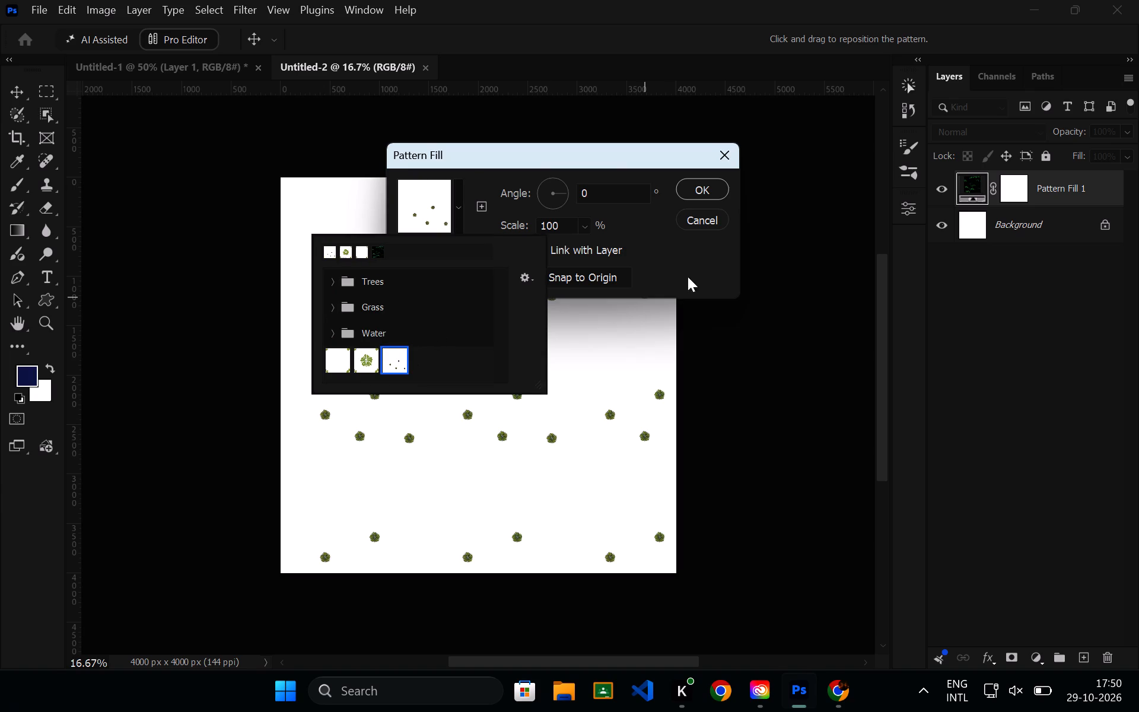